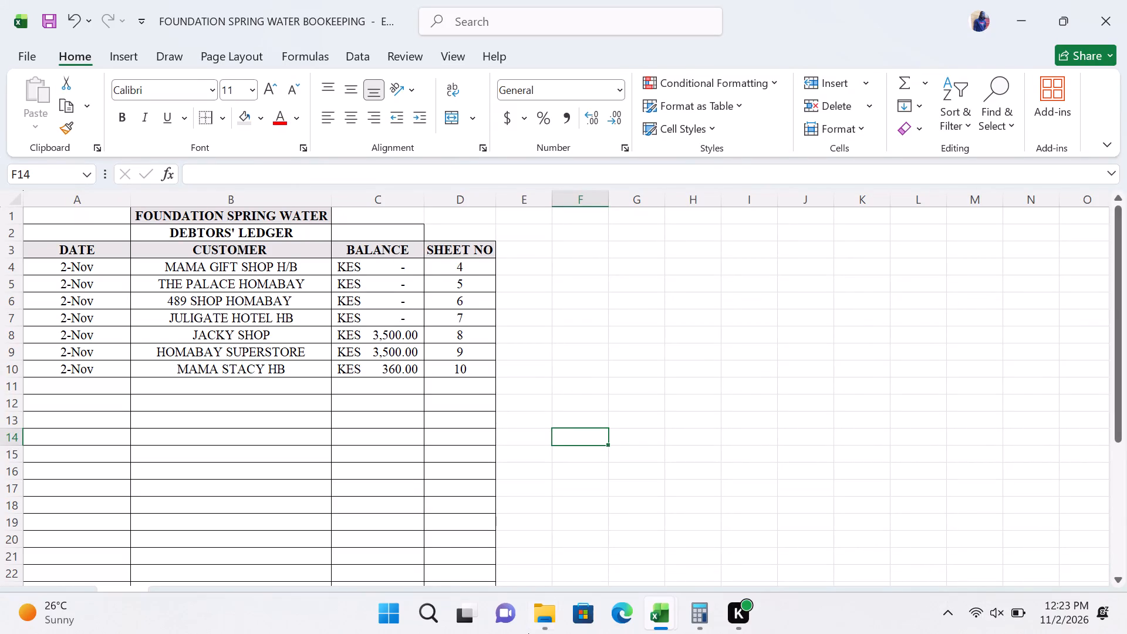
# Switch to the Foundation Spring Inventory and Expenses workbook.
pyautogui.click(654, 622)
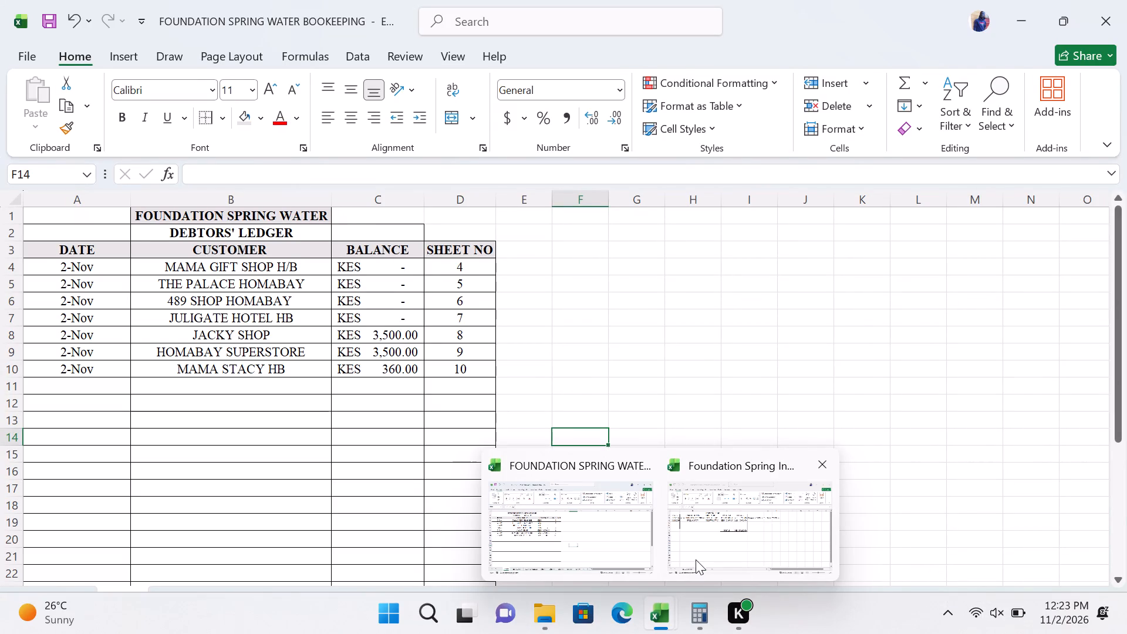
pyautogui.click(696, 558)
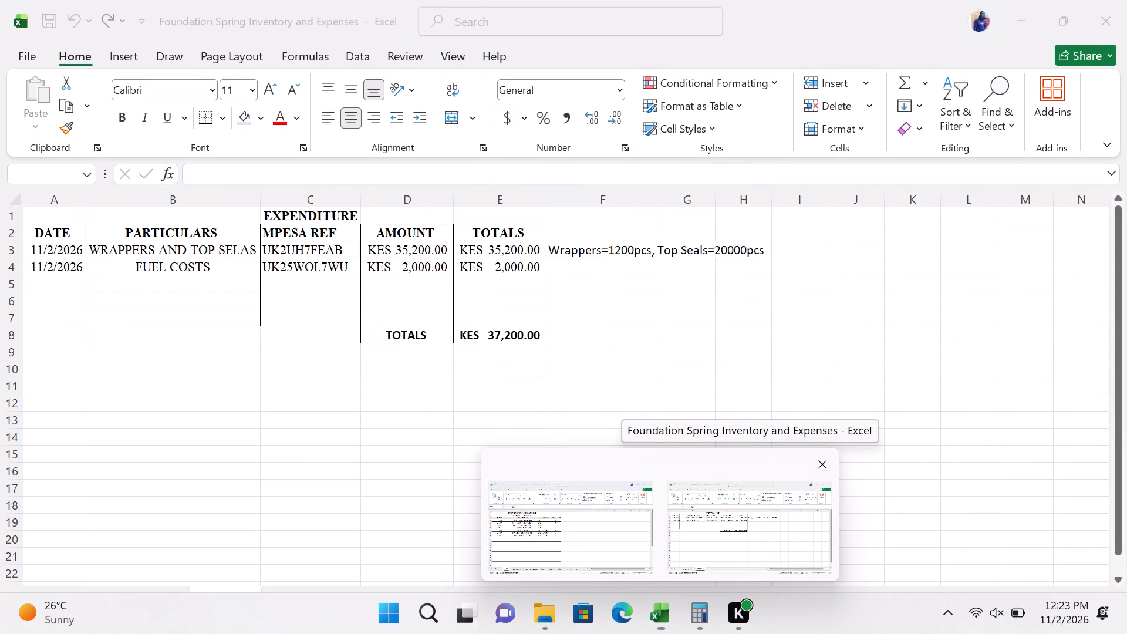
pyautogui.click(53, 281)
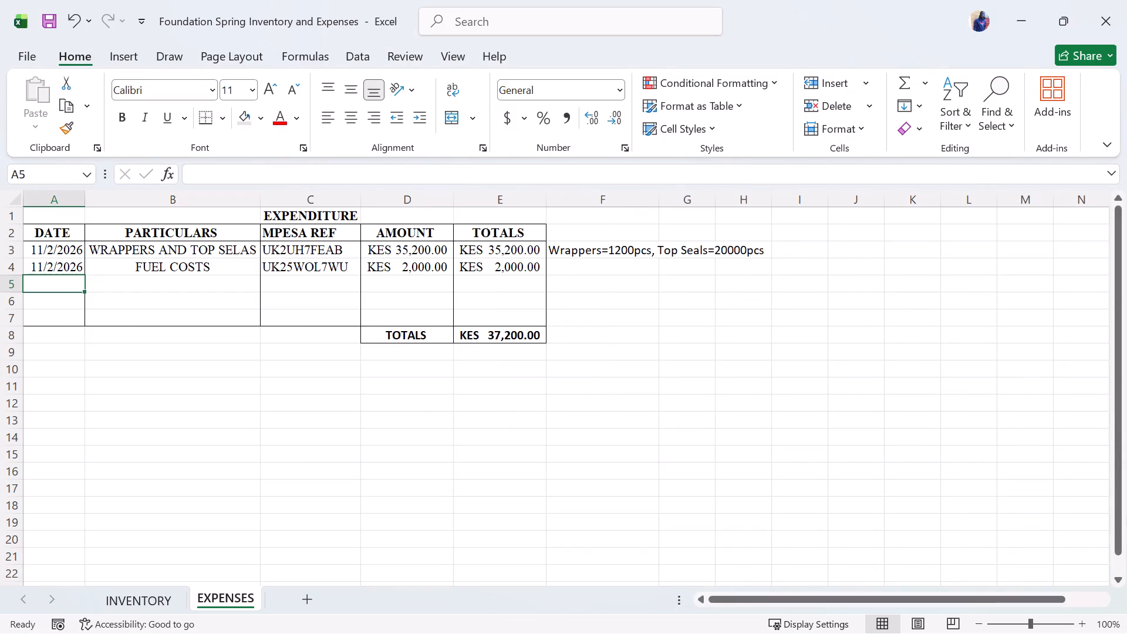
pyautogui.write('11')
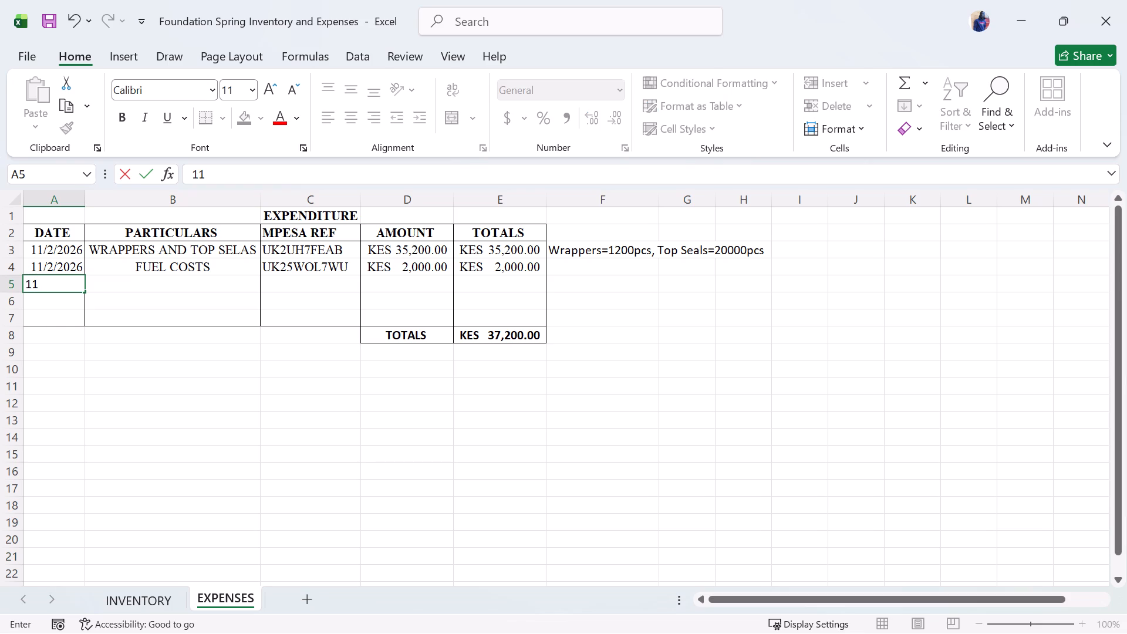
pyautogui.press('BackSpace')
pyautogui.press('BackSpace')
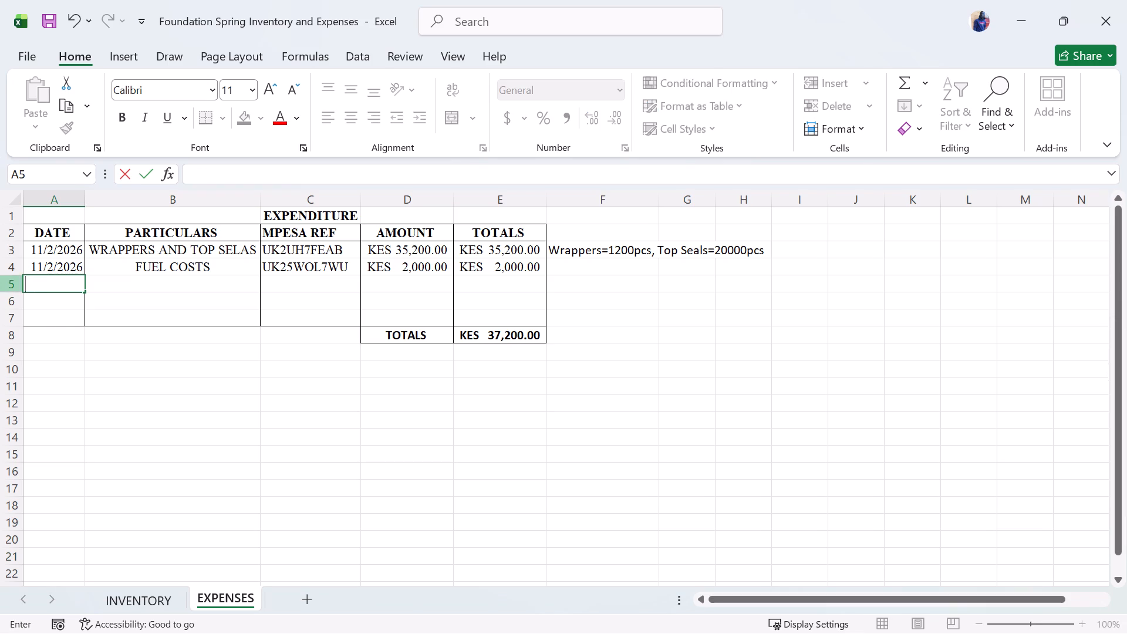
# Insert three blank rows above row 5 in the EXPENDITURE table.
pyautogui.click(8, 278)
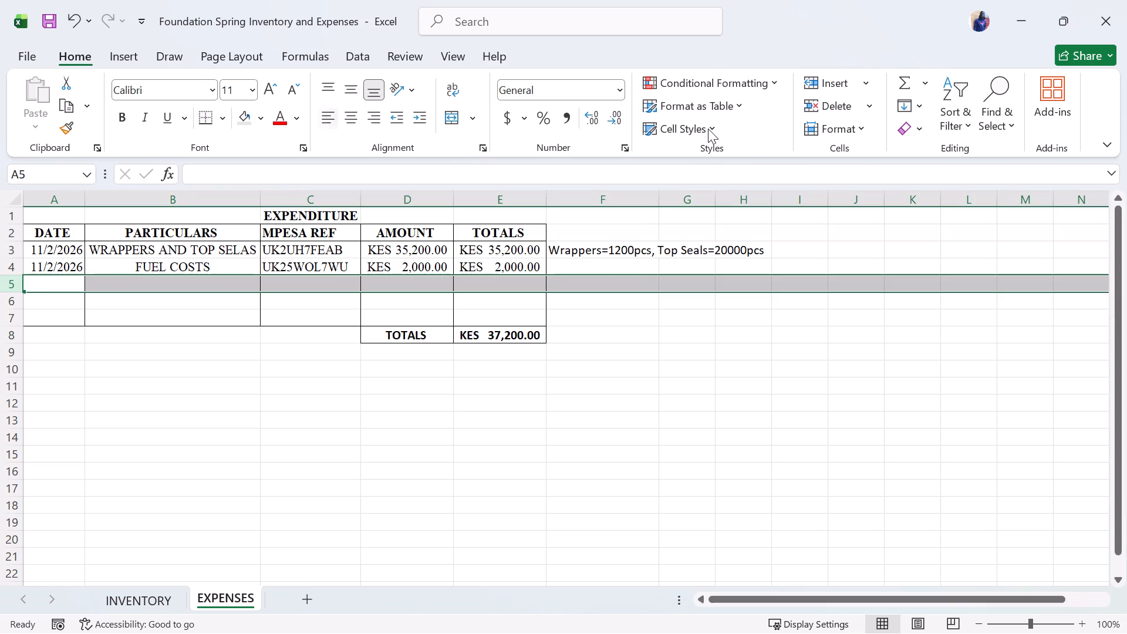
pyautogui.tripleClick(839, 82)
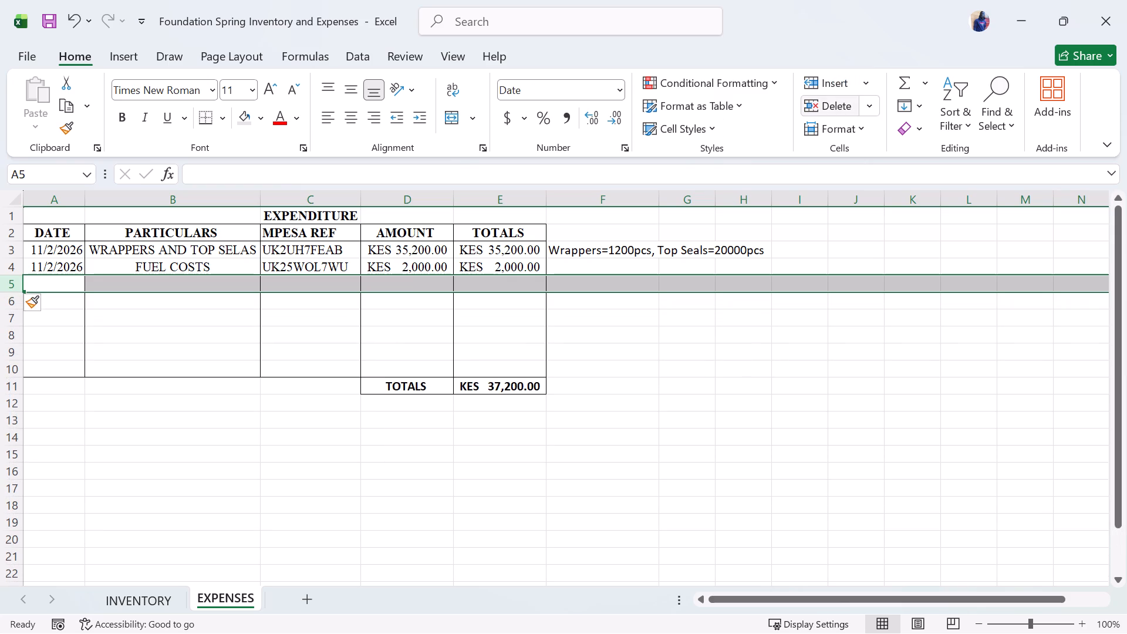
# Enter the date 11/2/2026 in cell A5, below the FUEL COSTS row's date.
pyautogui.click(46, 284)
pyautogui.write('11')
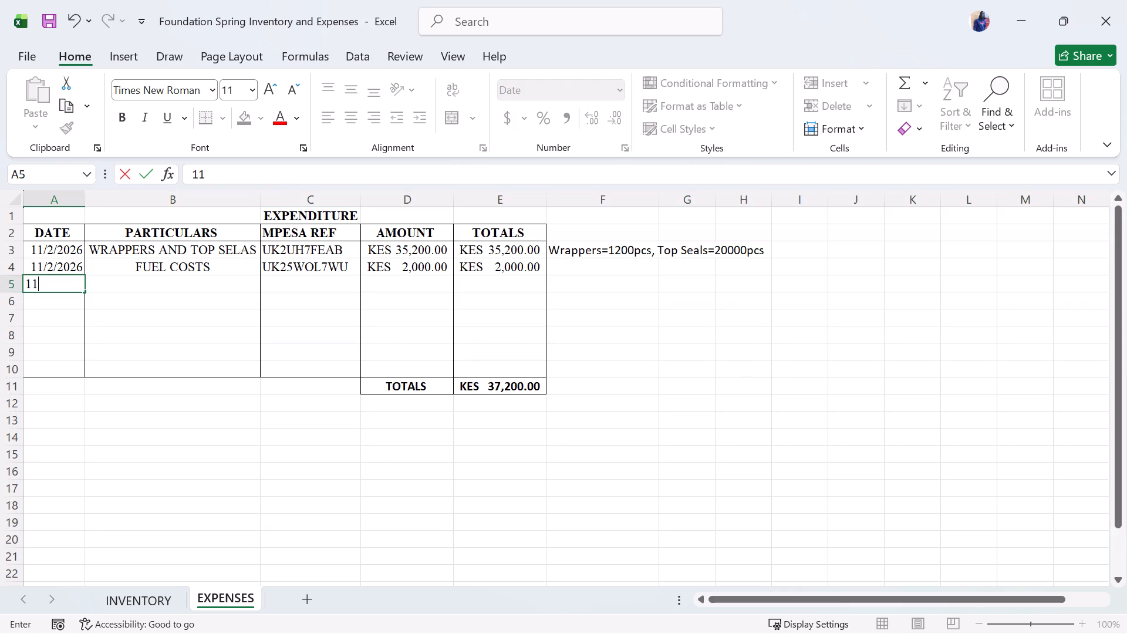
pyautogui.press('/')
pyautogui.press('BackSpace')
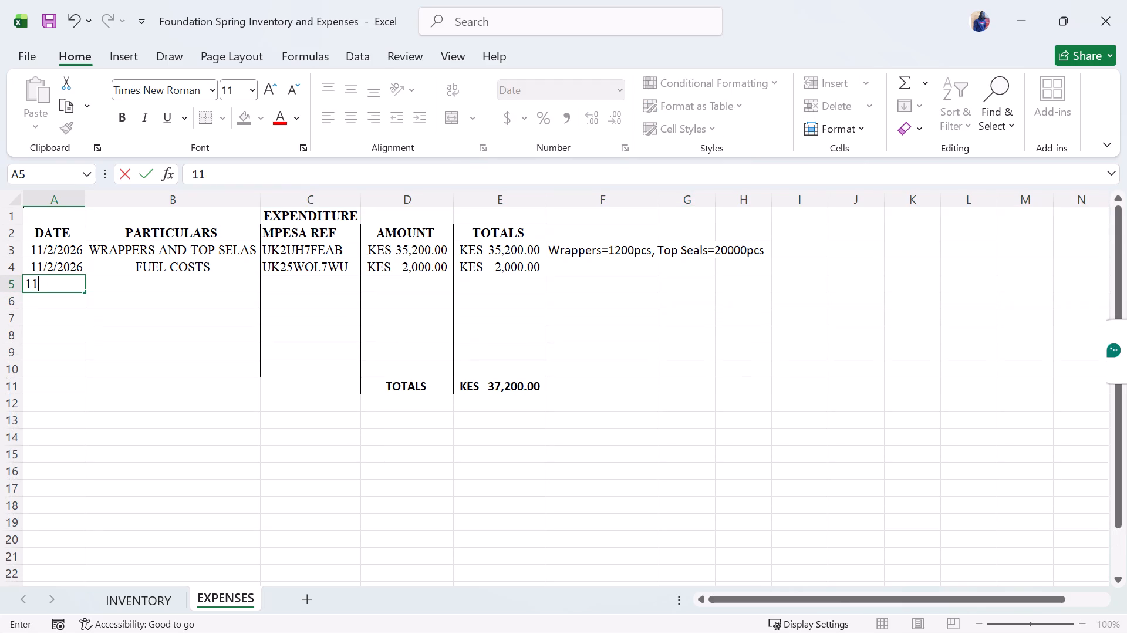
pyautogui.write('/2/')
pyautogui.write('2026')
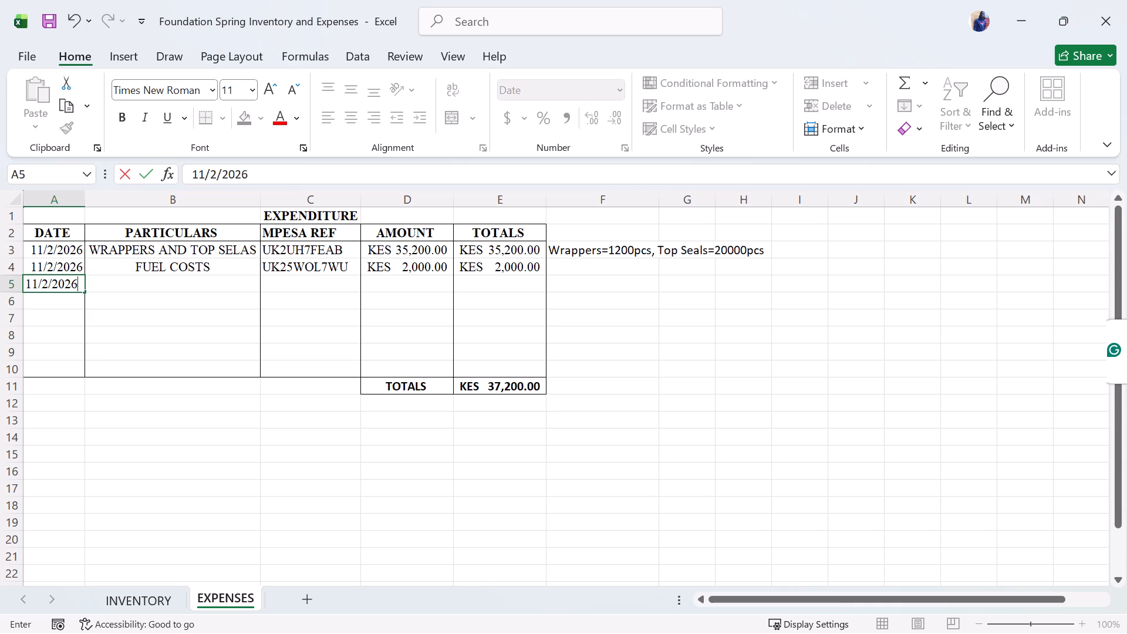
# Start the PARTICULARS entry in cell B5 with just the letter C, clearing any mistyped text after it.
pyautogui.click(151, 285)
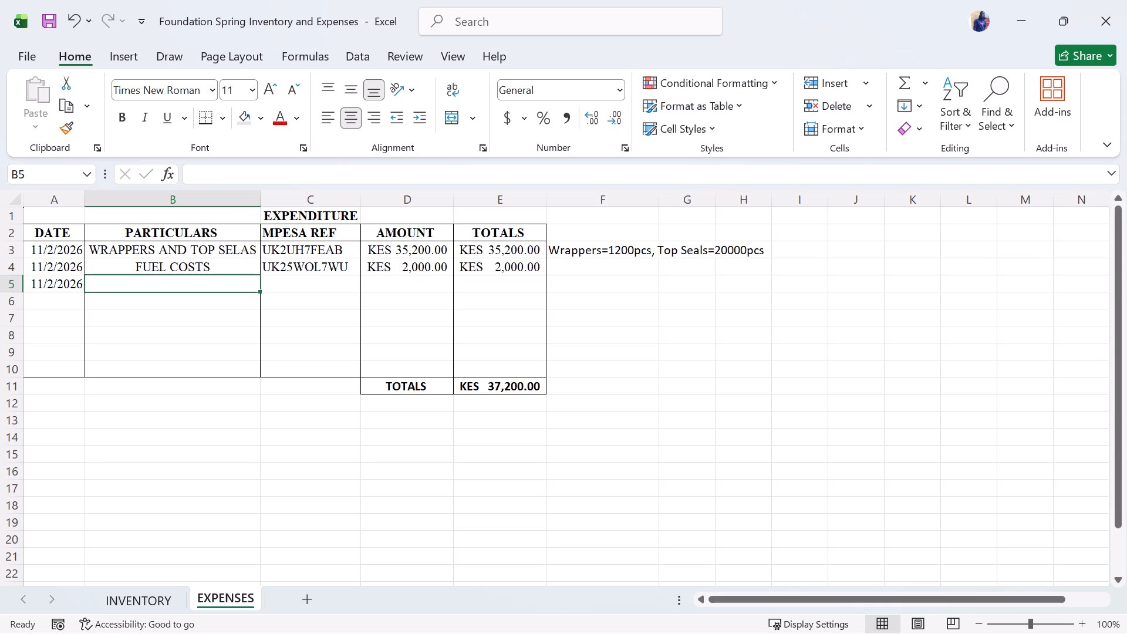
pyautogui.click(151, 285)
pyautogui.press('c')
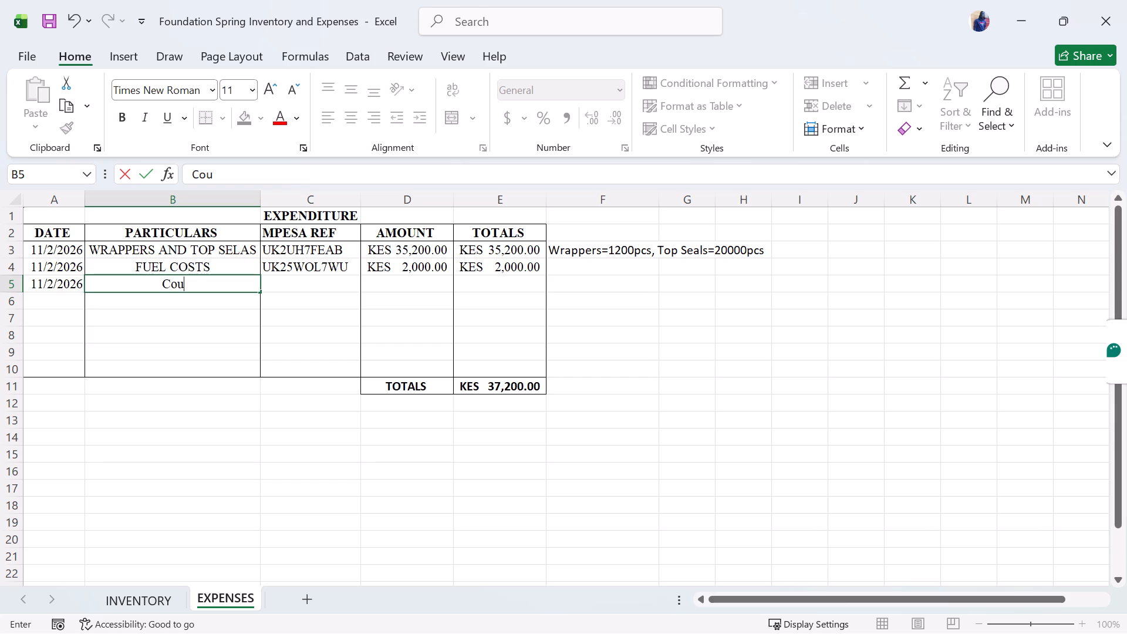
pyautogui.press('\\')
pyautogui.press('BackSpace')
pyautogui.press('BackSpace')
pyautogui.press('BackSpace')
pyautogui.press('BackSpace')
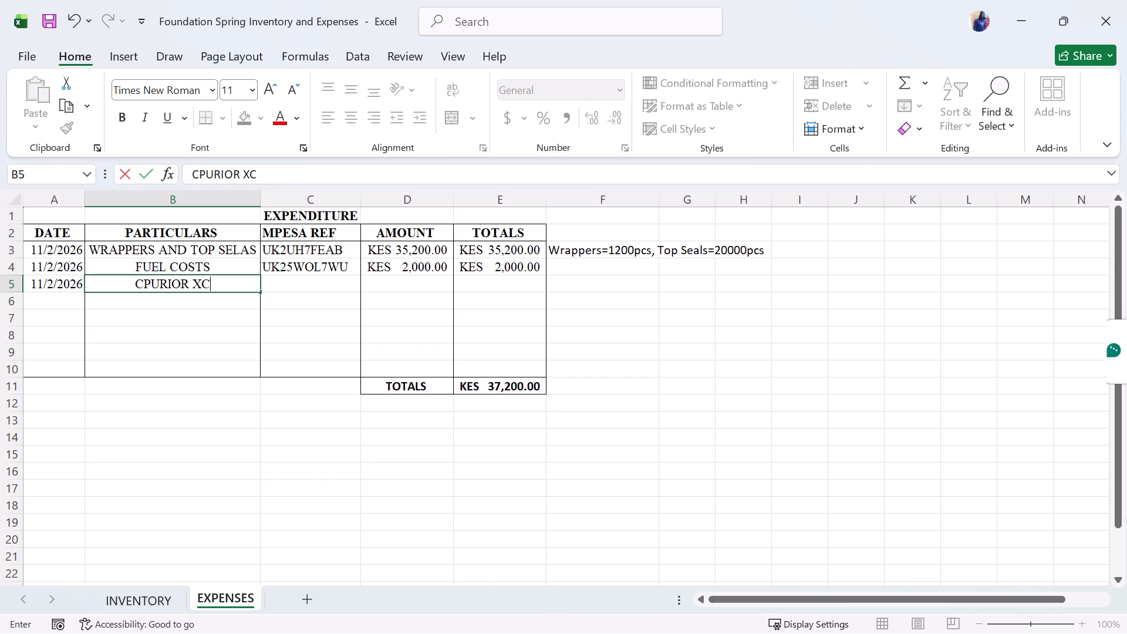
pyautogui.press('BackSpace')
pyautogui.press('BackSpace')
pyautogui.press('BackSpace')
pyautogui.press('BackSpace')
pyautogui.press('BackSpace')
pyautogui.press('BackSpace')
pyautogui.press('BackSpace')
pyautogui.press('BackSpace')
pyautogui.press('BackSpace')
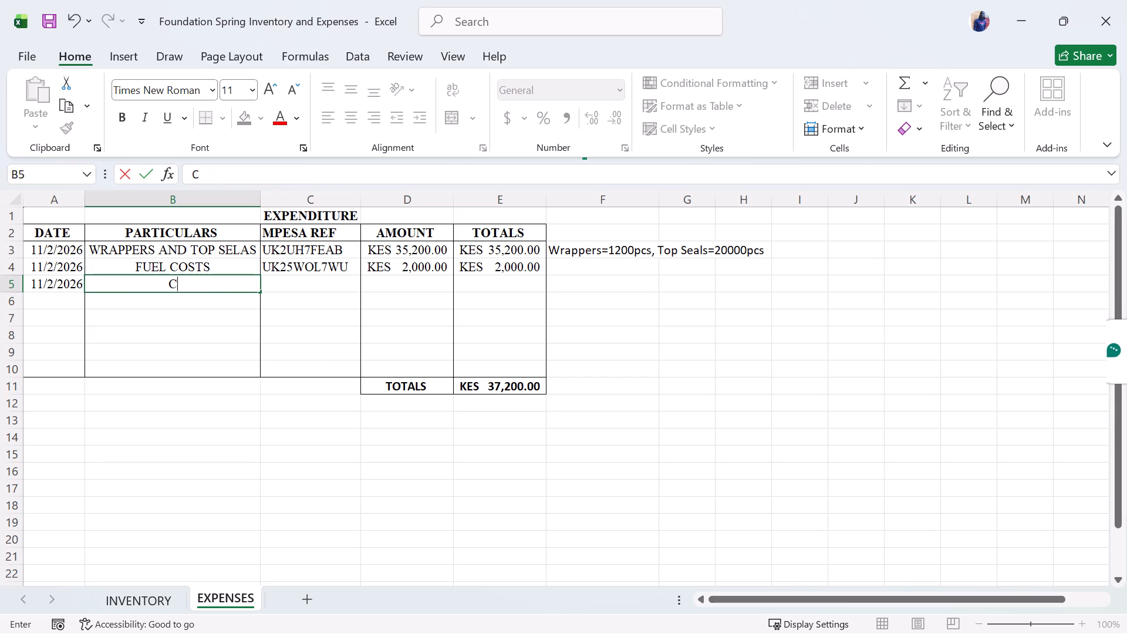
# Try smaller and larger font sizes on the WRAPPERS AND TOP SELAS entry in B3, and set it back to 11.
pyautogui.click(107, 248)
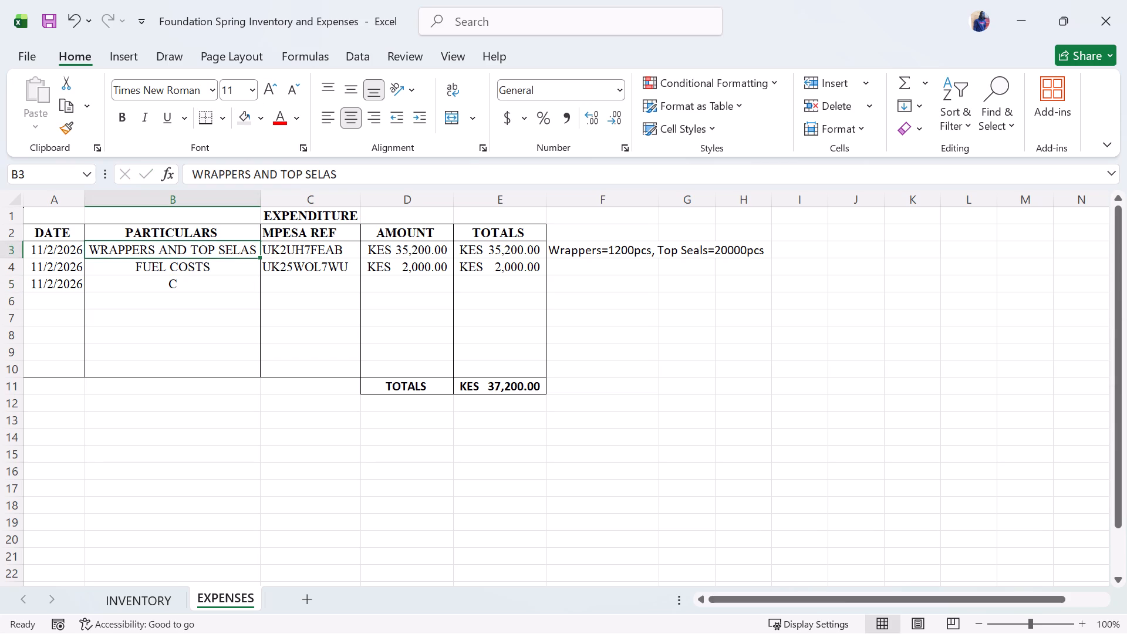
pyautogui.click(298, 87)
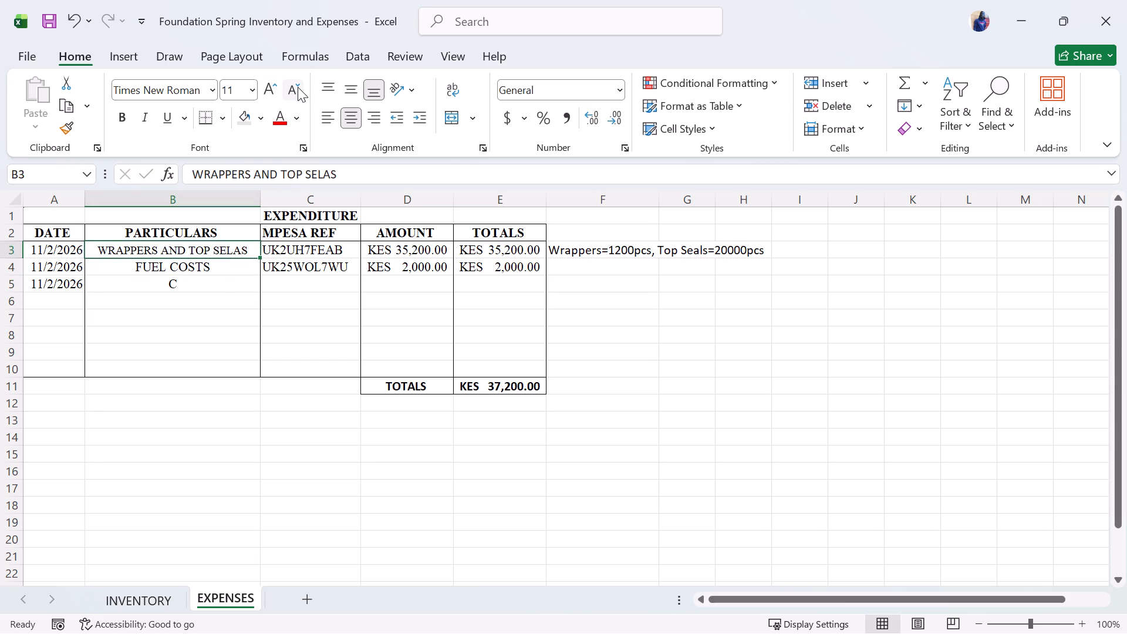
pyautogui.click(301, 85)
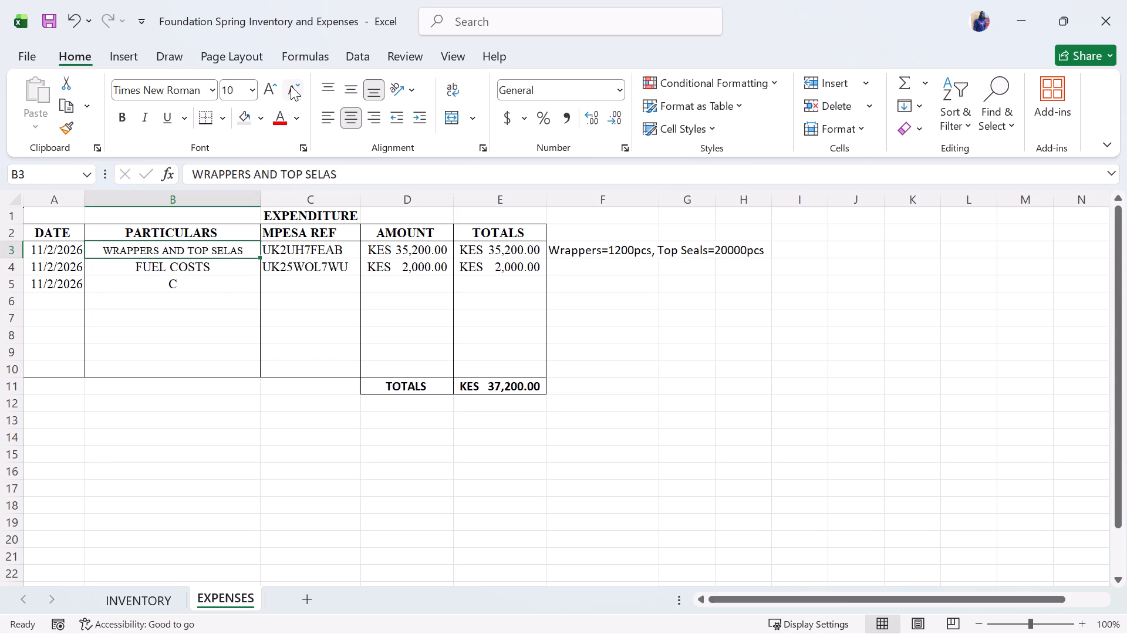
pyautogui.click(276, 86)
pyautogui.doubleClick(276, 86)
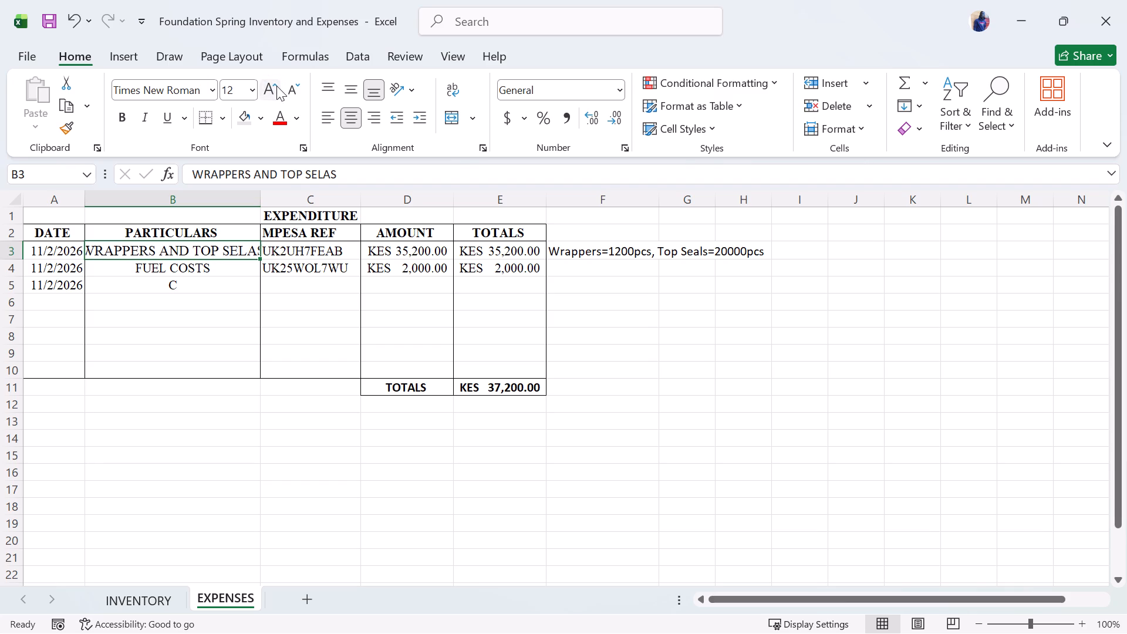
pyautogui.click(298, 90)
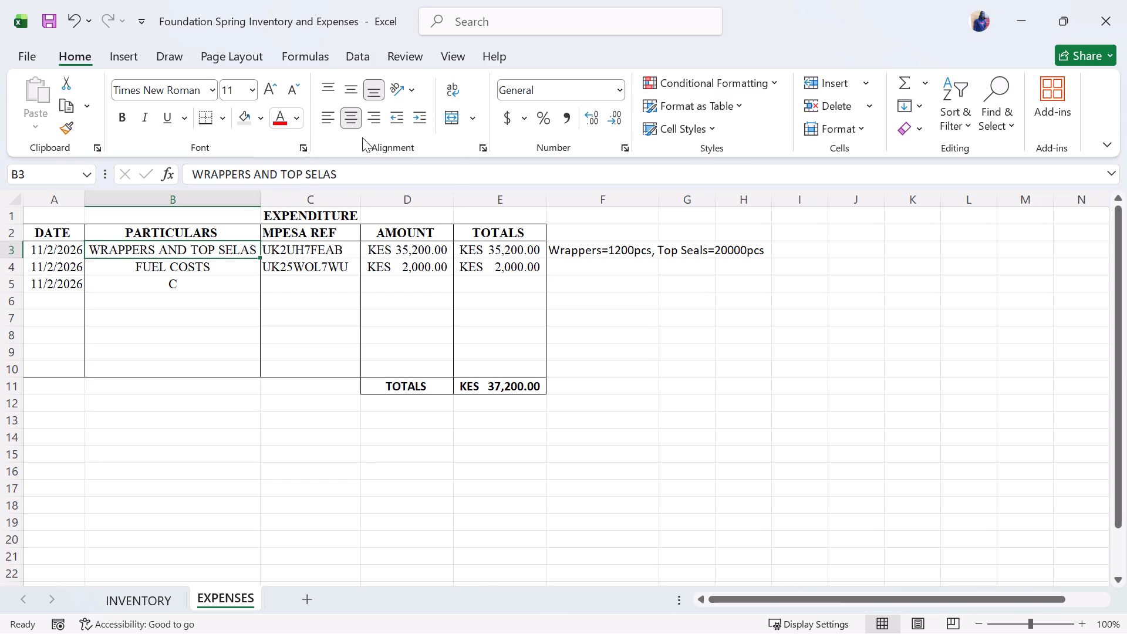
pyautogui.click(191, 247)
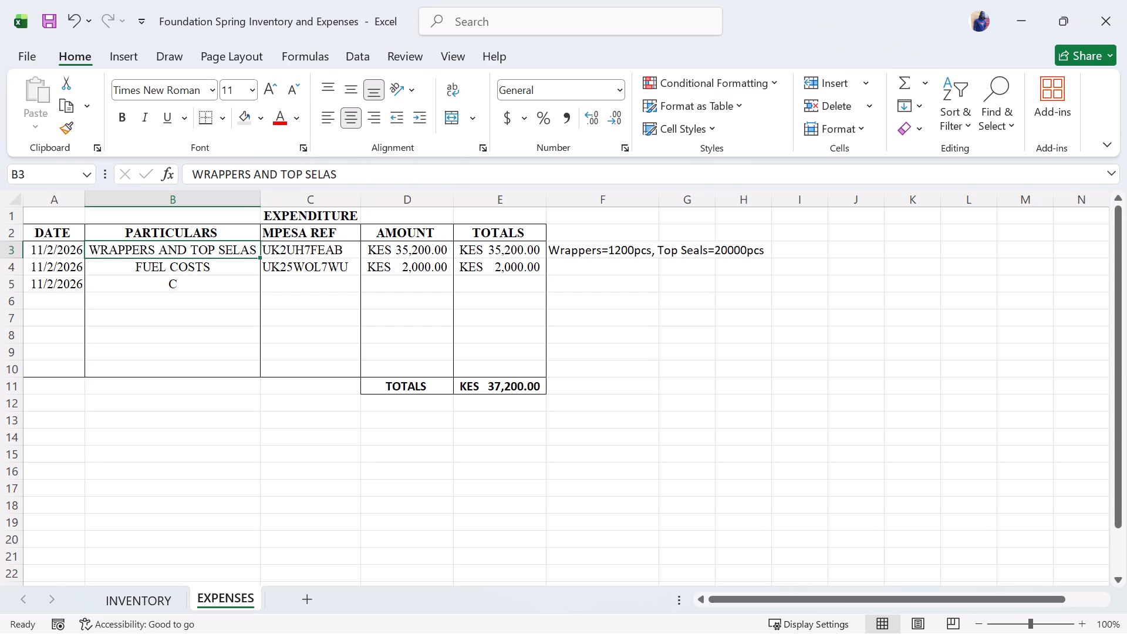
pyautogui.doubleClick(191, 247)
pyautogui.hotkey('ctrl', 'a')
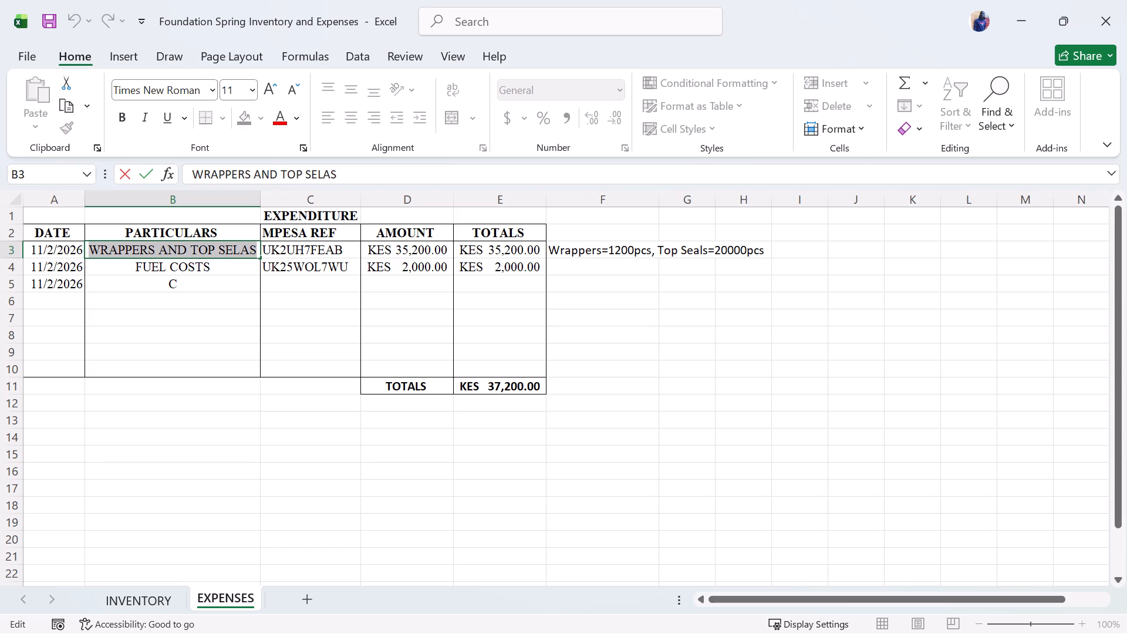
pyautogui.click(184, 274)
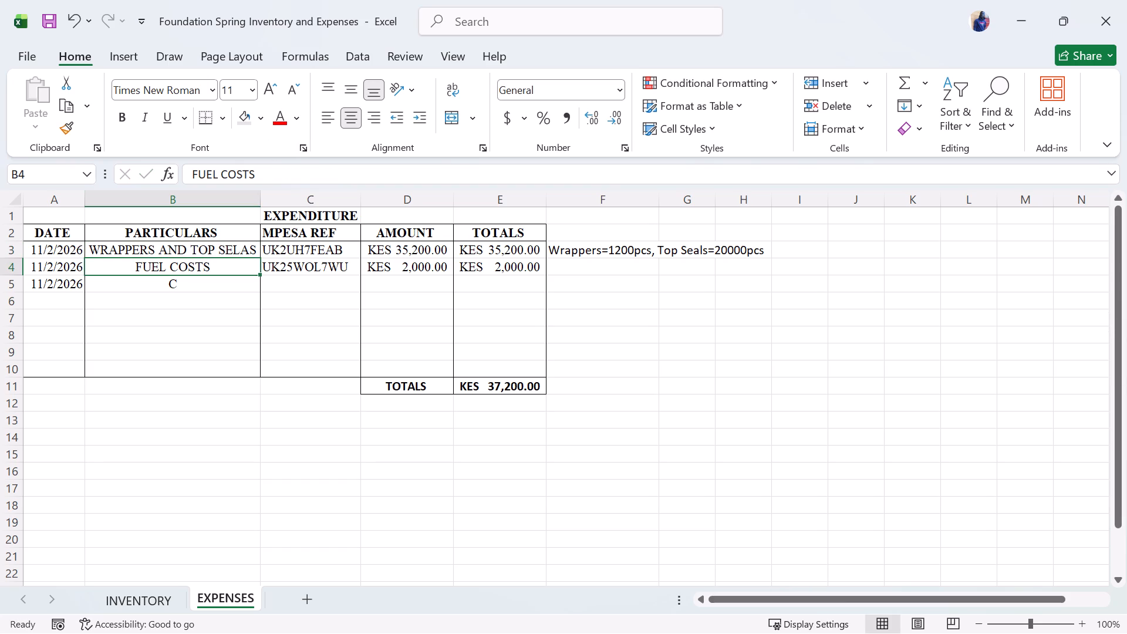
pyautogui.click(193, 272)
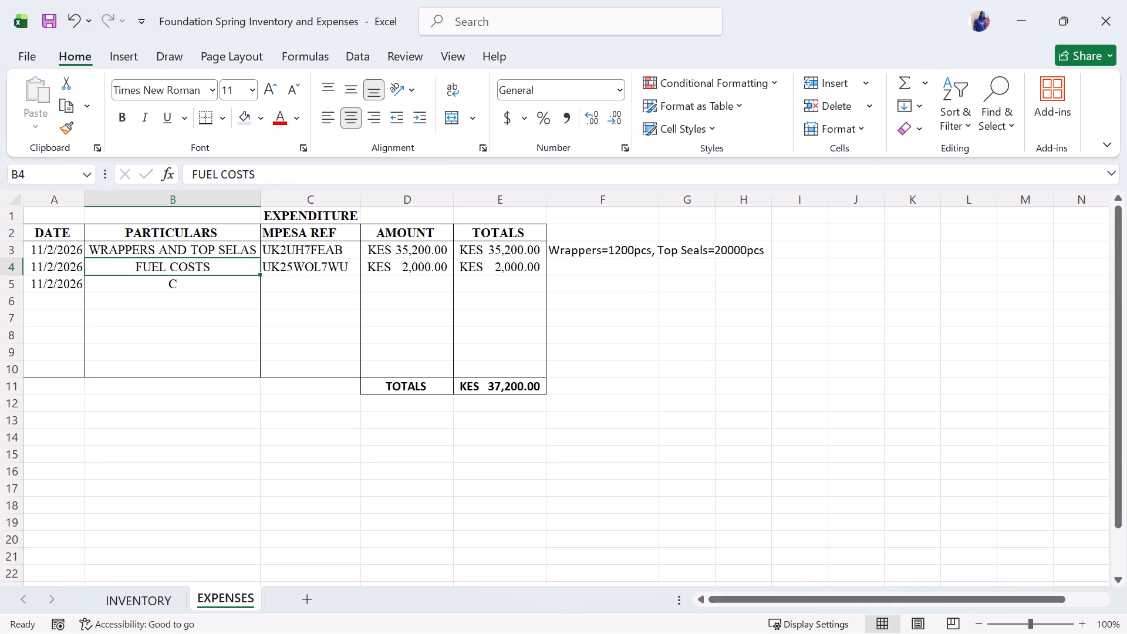
# Replace the PARTICULARS text in cell B3 with "Wrappers and Security Seals".
pyautogui.tripleClick(117, 249)
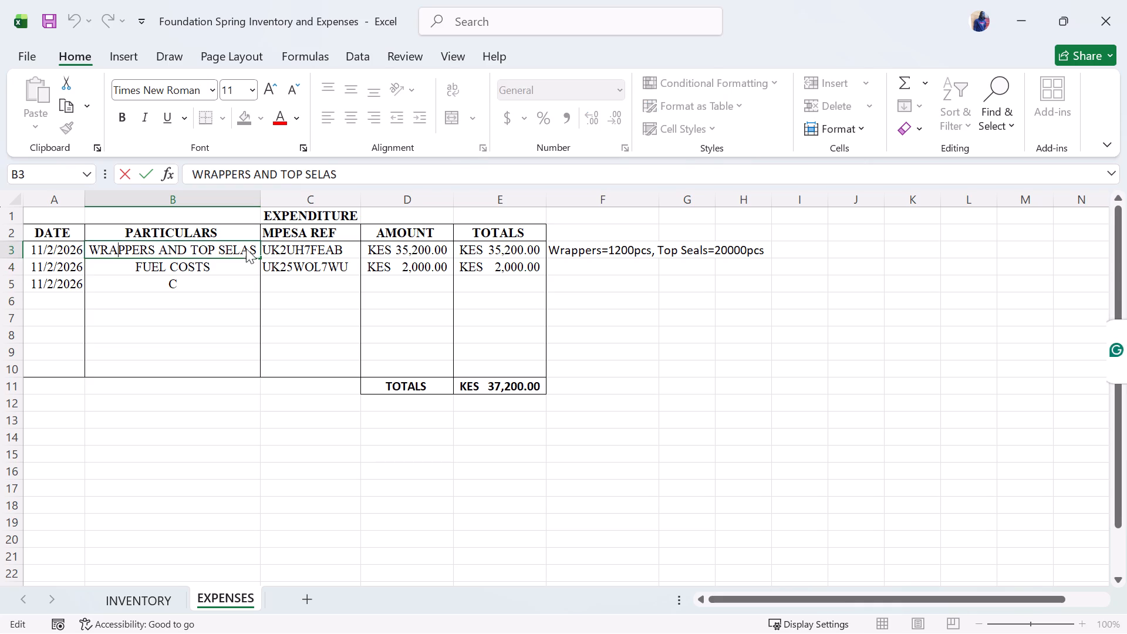
pyautogui.doubleClick(247, 251)
pyautogui.press('BackSpace')
pyautogui.press('BackSpace')
pyautogui.press('BackSpace')
pyautogui.press('BackSpace')
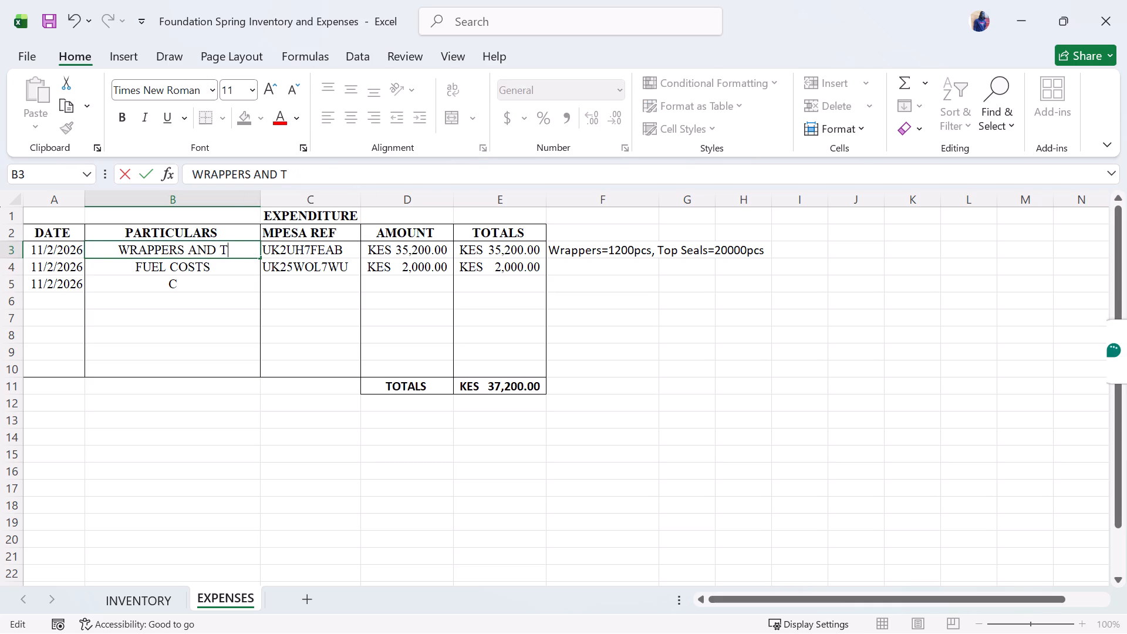
pyautogui.press('BackSpace')
pyautogui.press('BackSpace')
pyautogui.press('BackSpace')
pyautogui.press('BackSpace')
pyautogui.press('BackSpace')
pyautogui.press('BackSpace')
pyautogui.press('BackSpace')
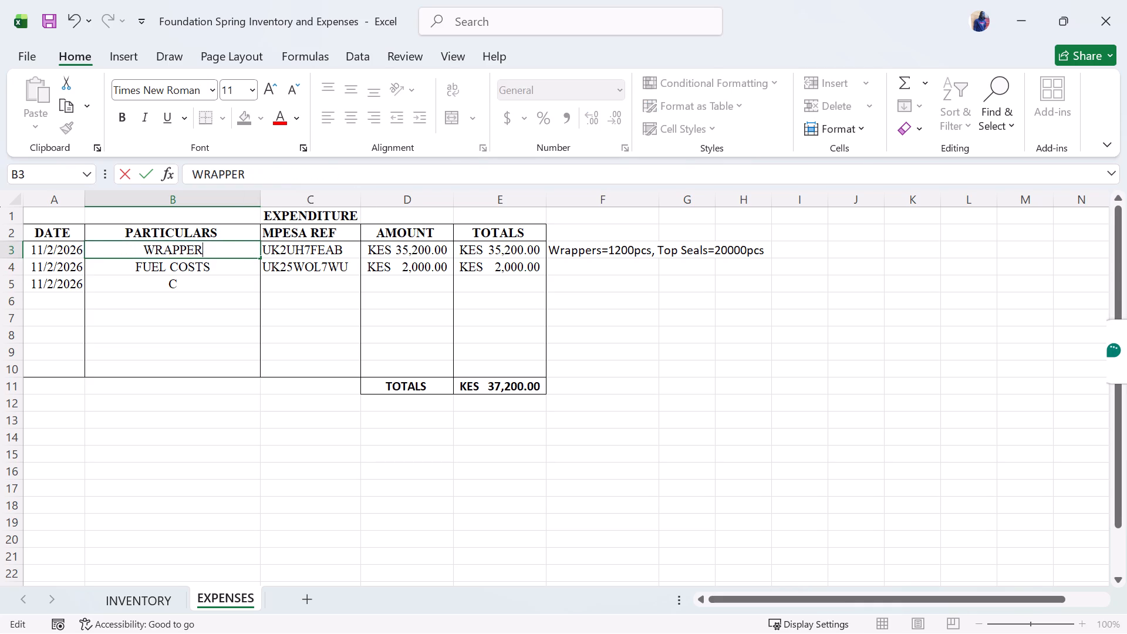
pyautogui.press('BackSpace')
pyautogui.press('BackSpace')
pyautogui.press('BackSpace')
pyautogui.press('BackSpace')
pyautogui.press('BackSpace')
pyautogui.press('BackSpace')
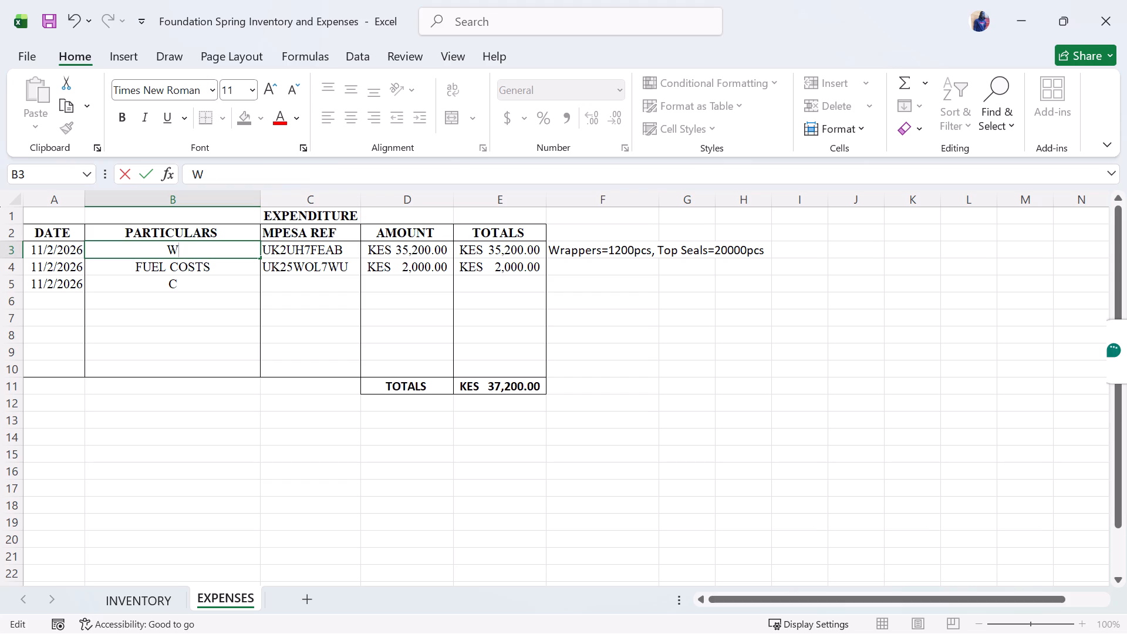
pyautogui.press('BackSpace')
pyautogui.write('appers ad')
pyautogui.press('BackSpace')
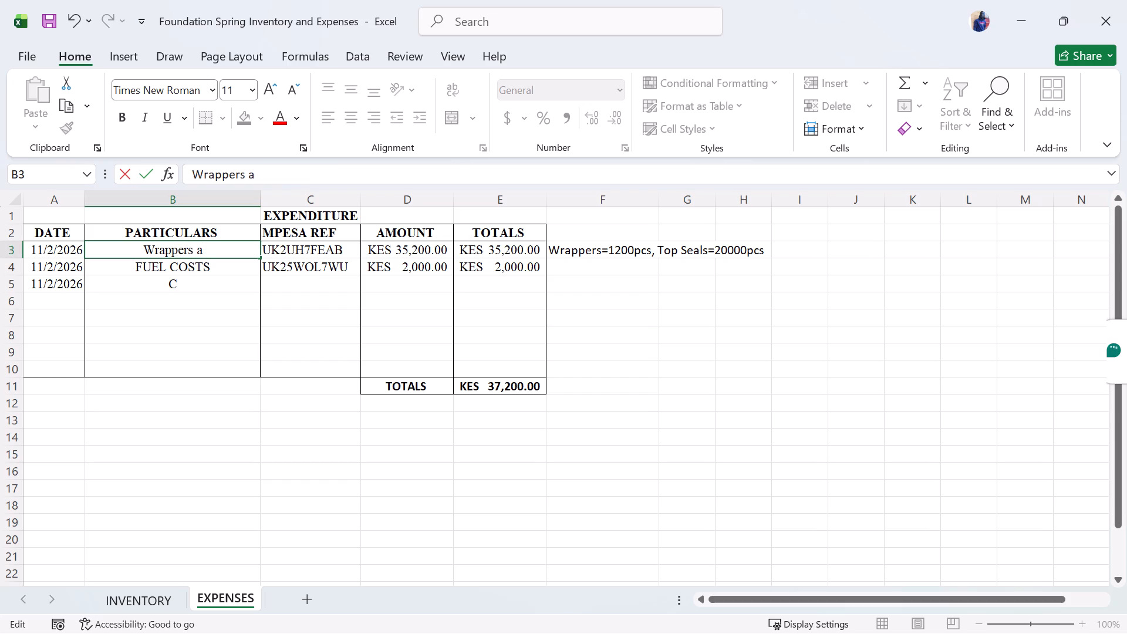
pyautogui.write('nd')
pyautogui.press('space')
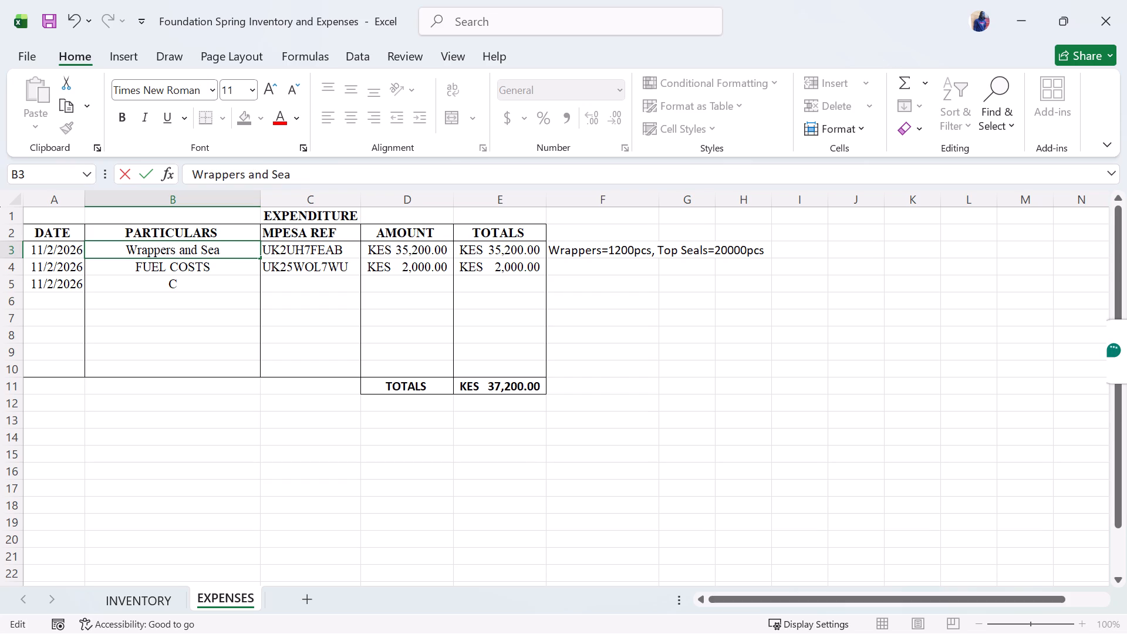
pyautogui.write('l')
pyautogui.press('space')
pyautogui.press('BackSpace')
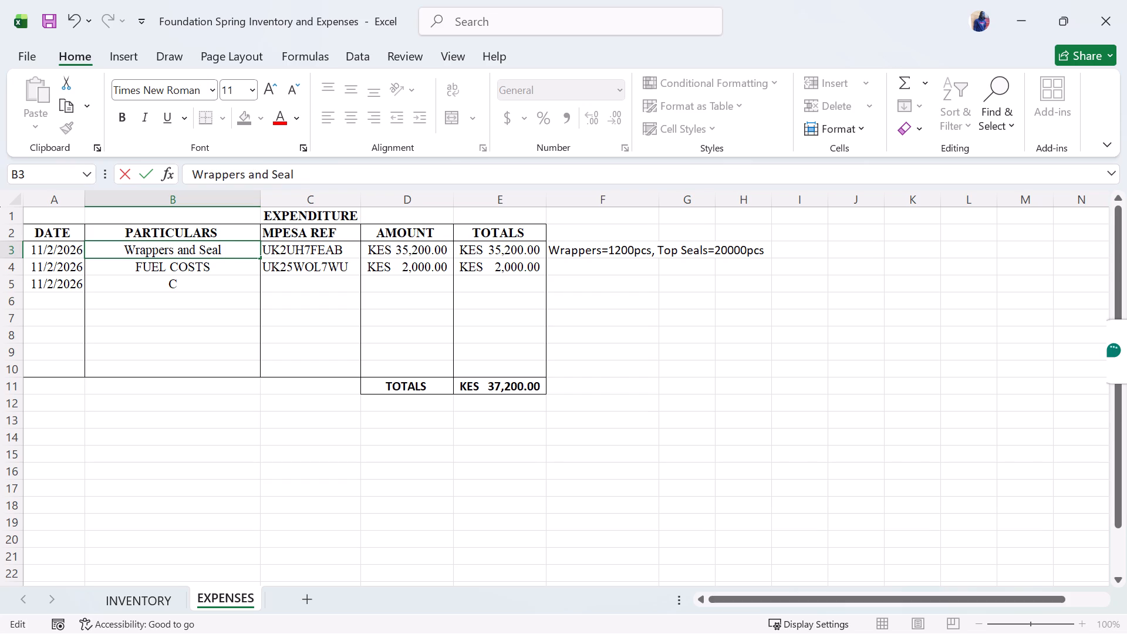
pyautogui.press('s')
pyautogui.press('BackSpace')
pyautogui.press('BackSpace')
pyautogui.press('BackSpace')
pyautogui.press('BackSpace')
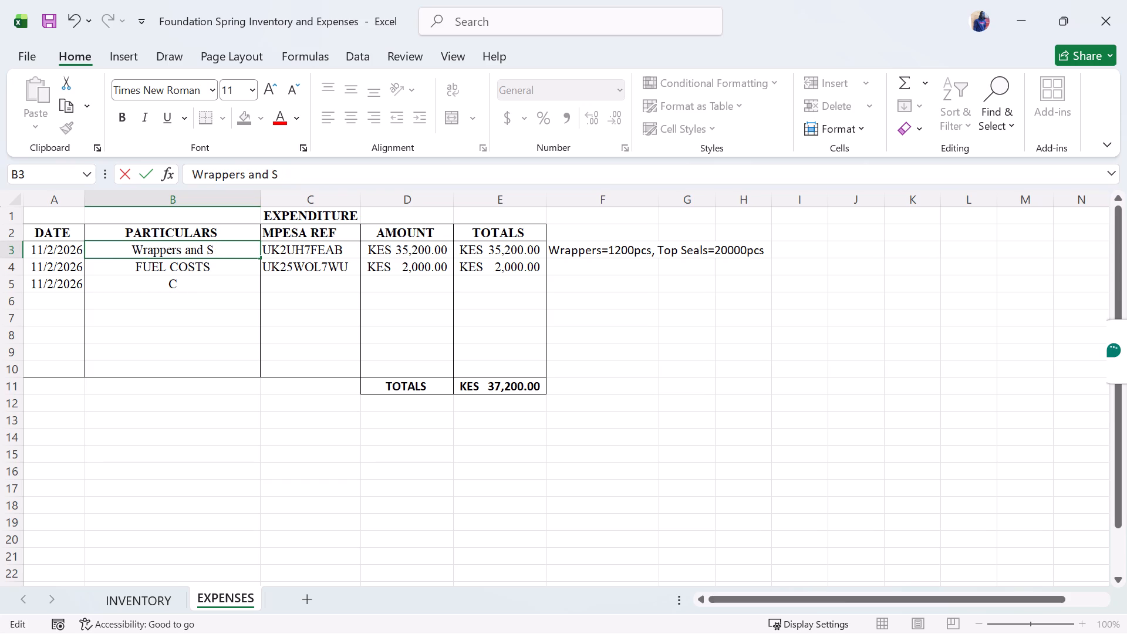
pyautogui.press('BackSpace')
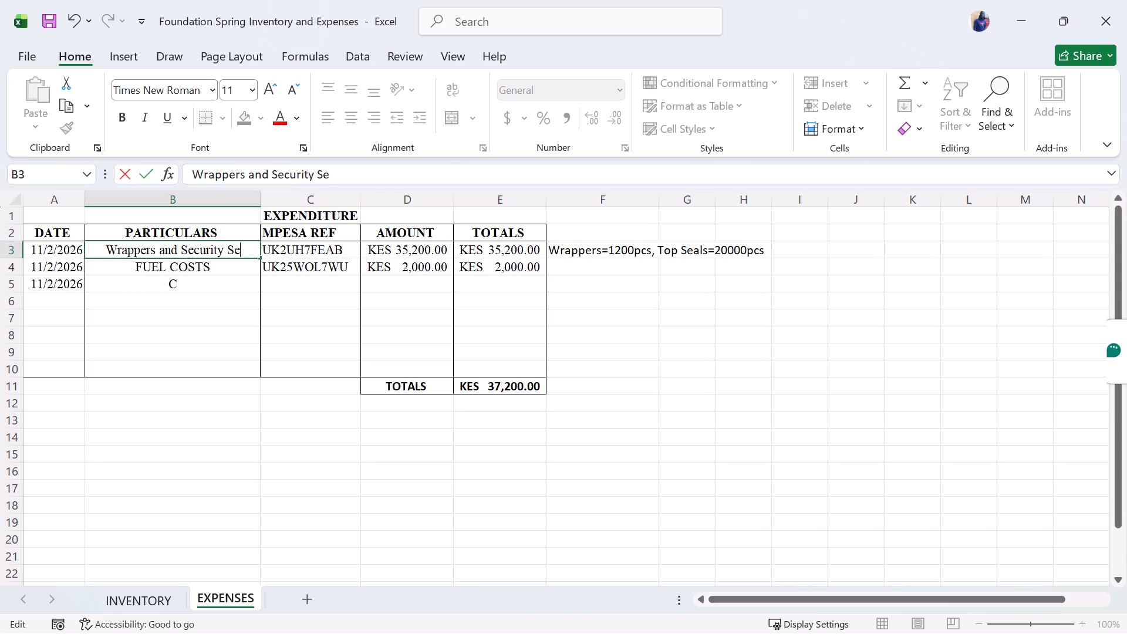
pyautogui.click(192, 271)
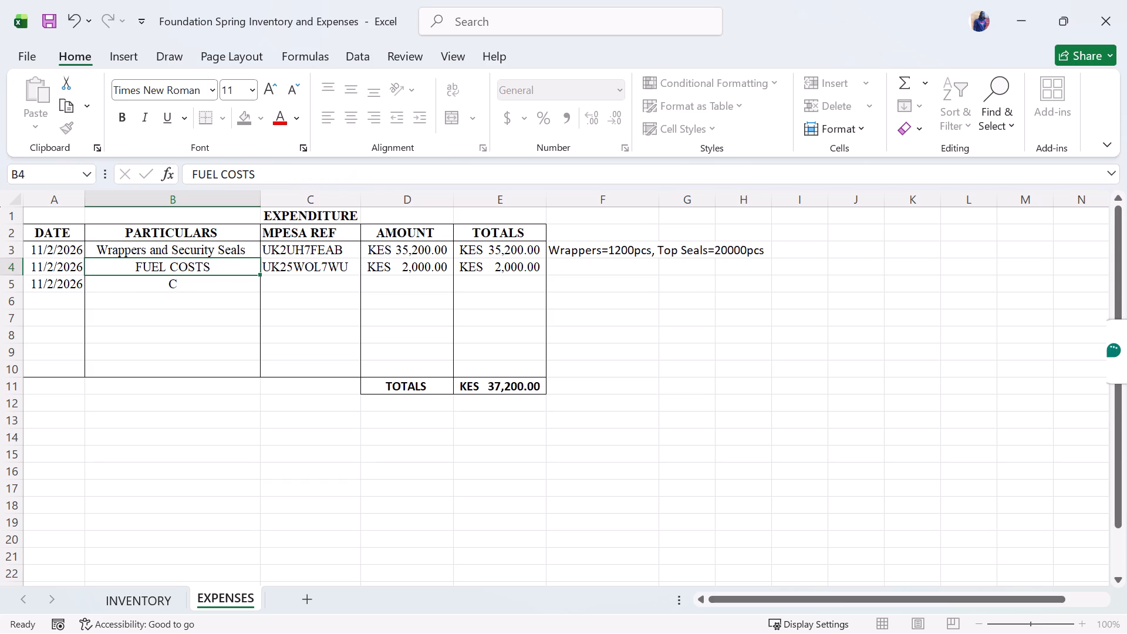
# Replace the all-caps PARTICULARS text in cell B4 with "Fuel Costs".
pyautogui.press('BackSpace')
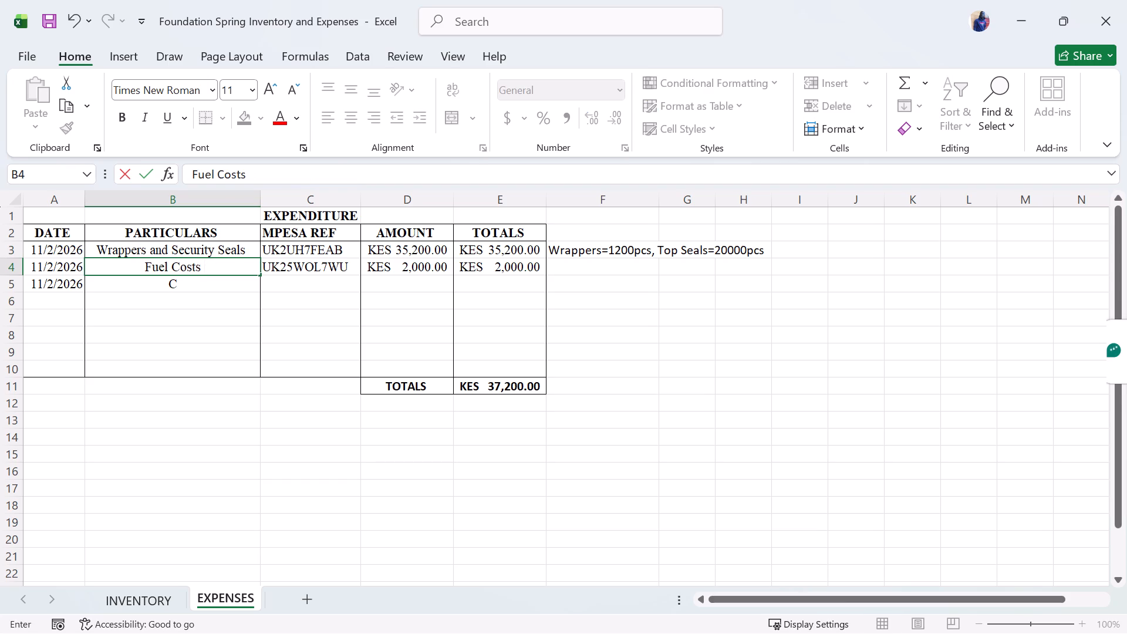
pyautogui.click(210, 271)
# Complete the PARTICULARS entry in cell B5 so it reads "Courior Costs for Wrappers and Seals".
pyautogui.click(176, 285)
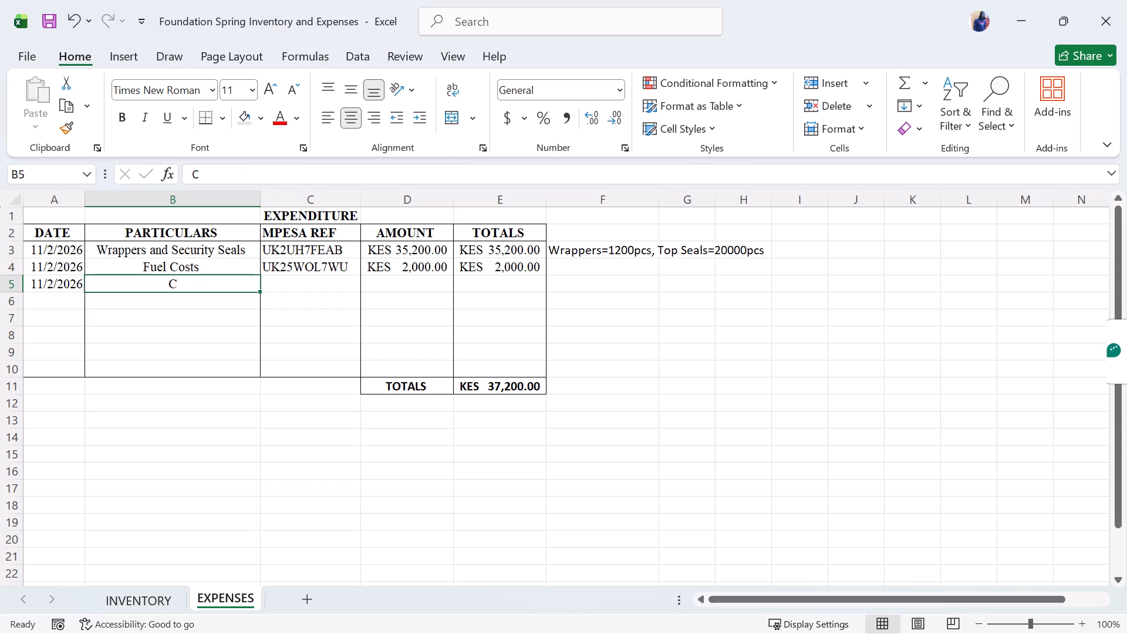
pyautogui.doubleClick(195, 284)
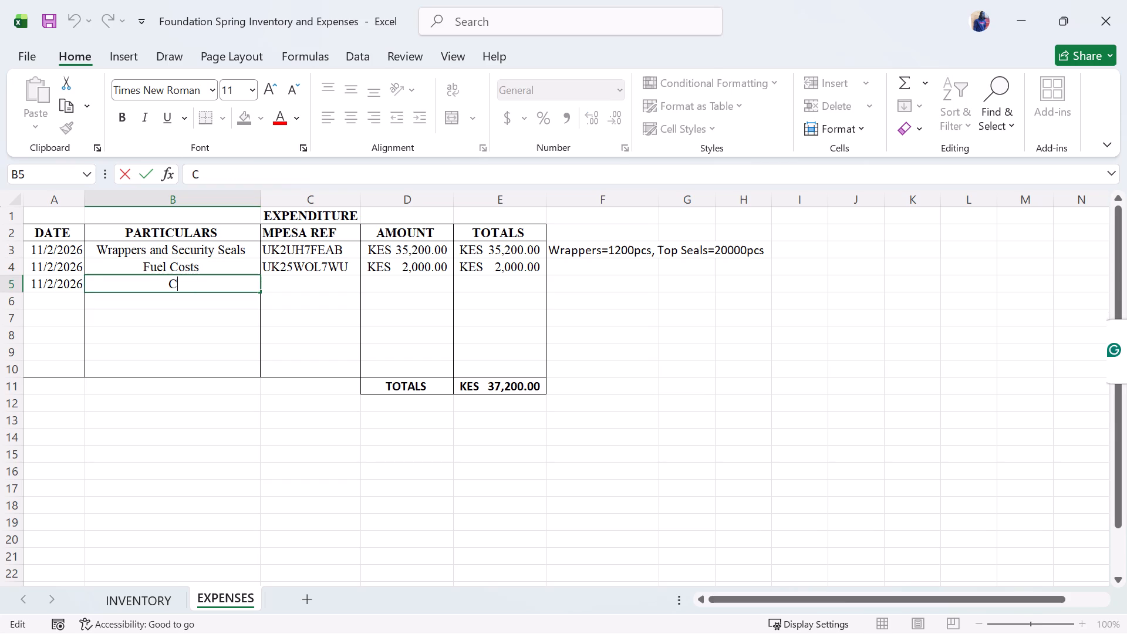
pyautogui.write('ourior')
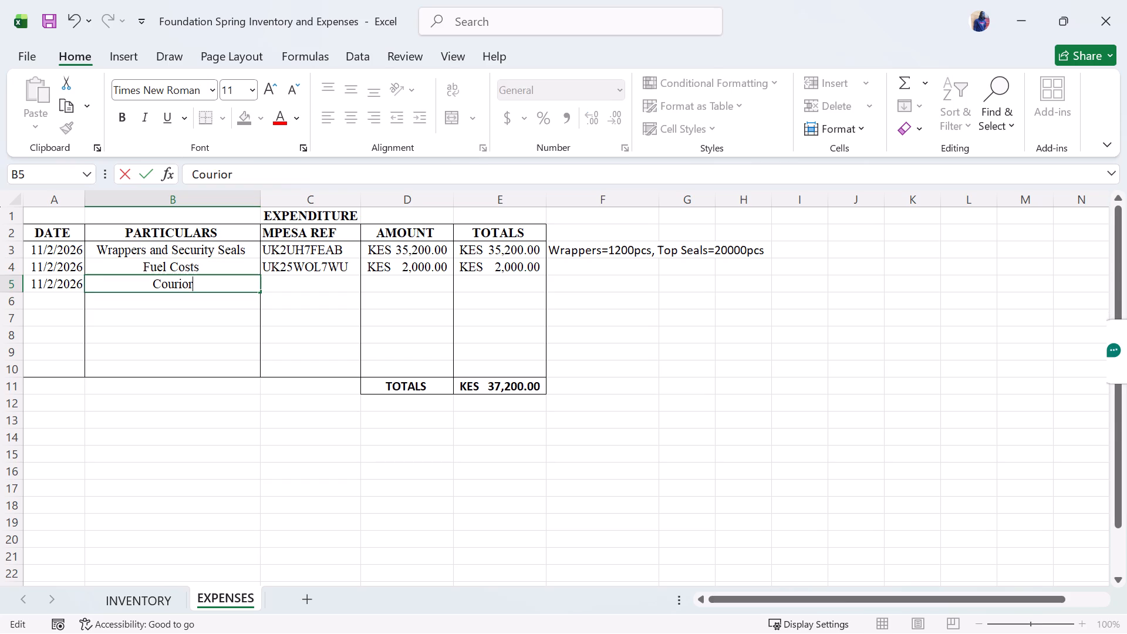
pyautogui.press('space')
pyautogui.press('BackSpace')
pyautogui.write('s for')
pyautogui.press('space')
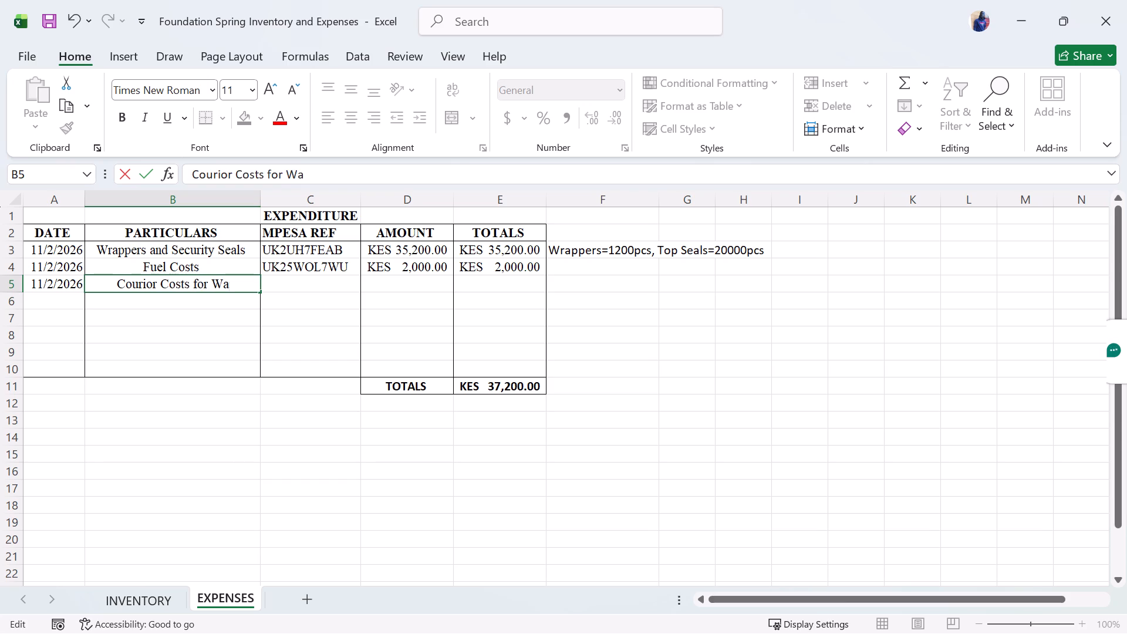
pyautogui.write('pp')
pyautogui.press('BackSpace')
pyautogui.press('BackSpace')
pyautogui.press('BackSpace')
pyautogui.write('rappers ad')
pyautogui.press('BackSpace')
pyautogui.press('BackSpace')
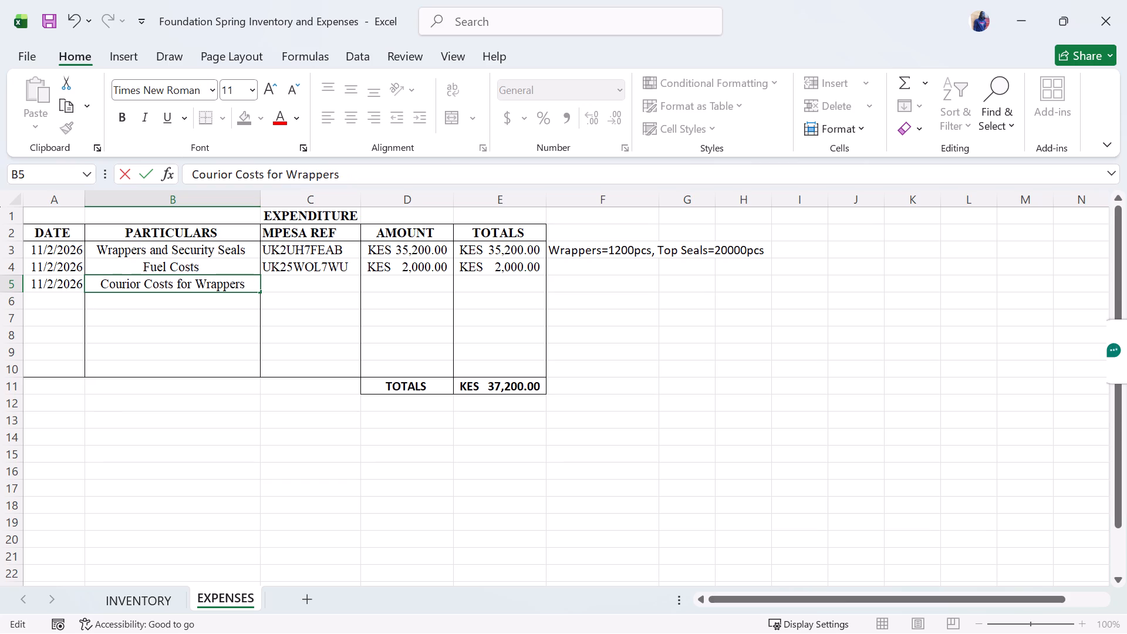
pyautogui.write('nd')
pyautogui.press('space')
pyautogui.press('BackSpace')
pyautogui.press('BackSpace')
pyautogui.press('BackSpace')
pyautogui.write('and')
pyautogui.press('space')
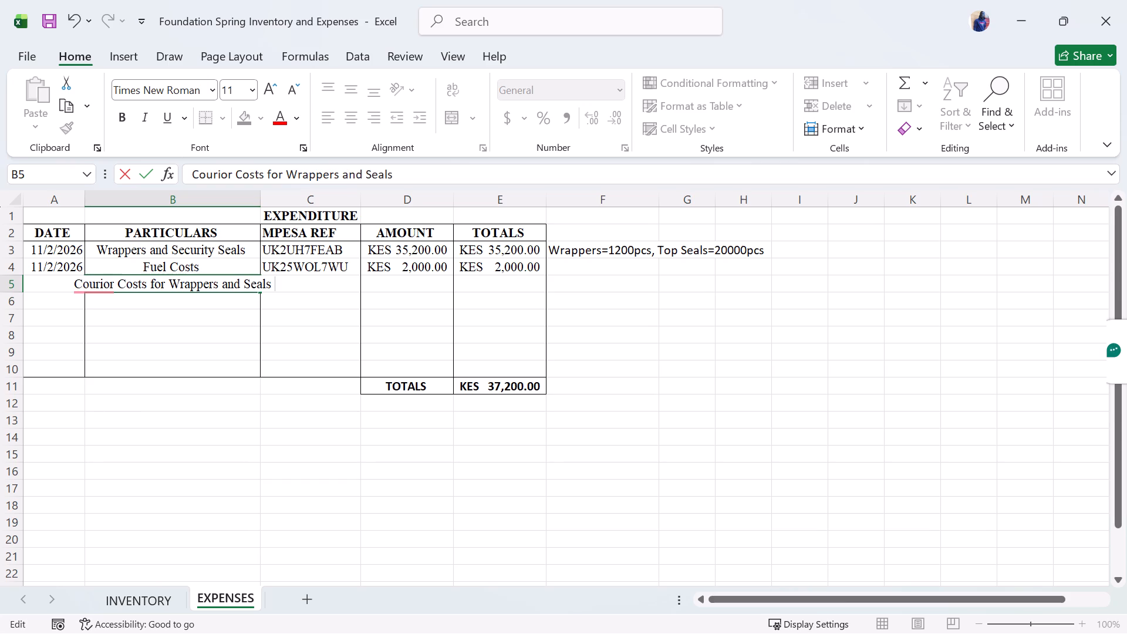
# Auto-fit the width of the PARTICULARS column to its longest entry.
pyautogui.doubleClick(258, 199)
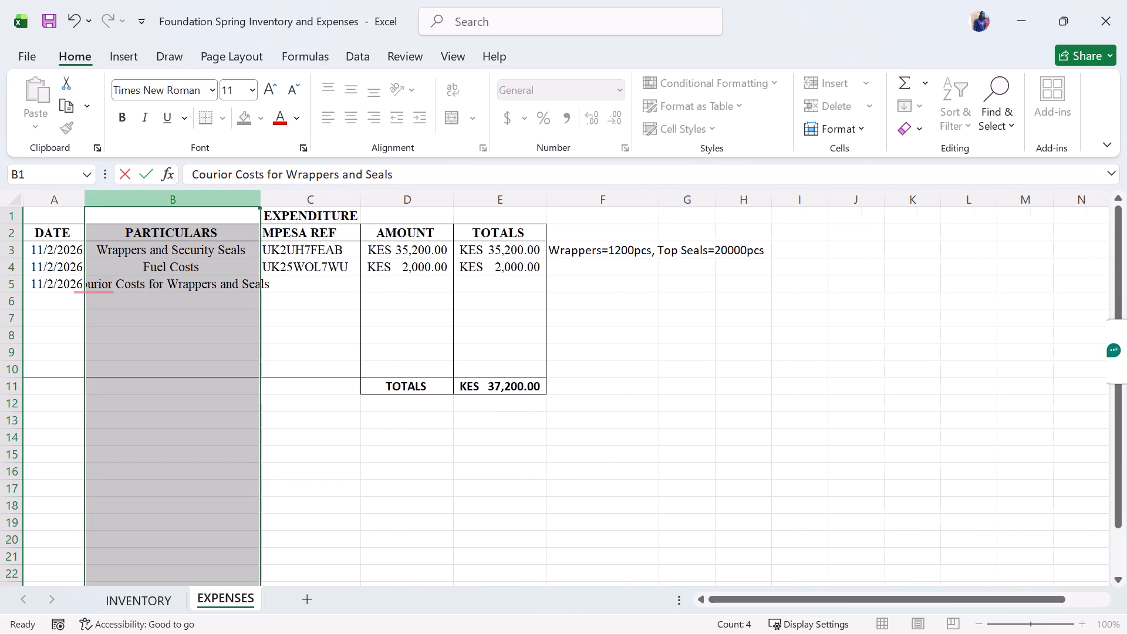
pyautogui.click(142, 279)
pyautogui.click(314, 288)
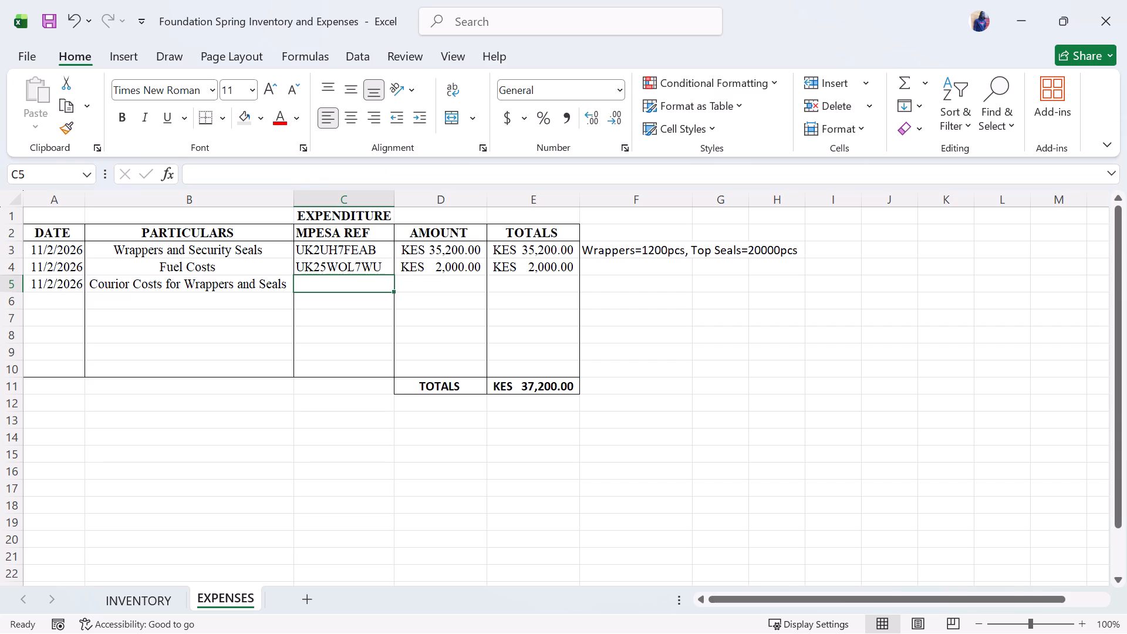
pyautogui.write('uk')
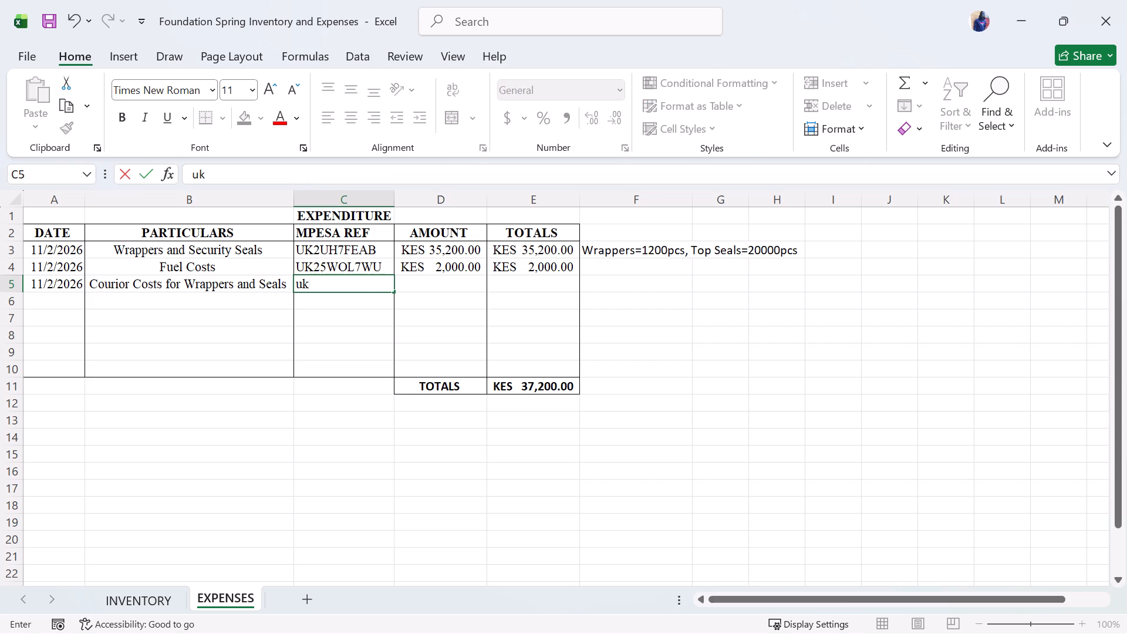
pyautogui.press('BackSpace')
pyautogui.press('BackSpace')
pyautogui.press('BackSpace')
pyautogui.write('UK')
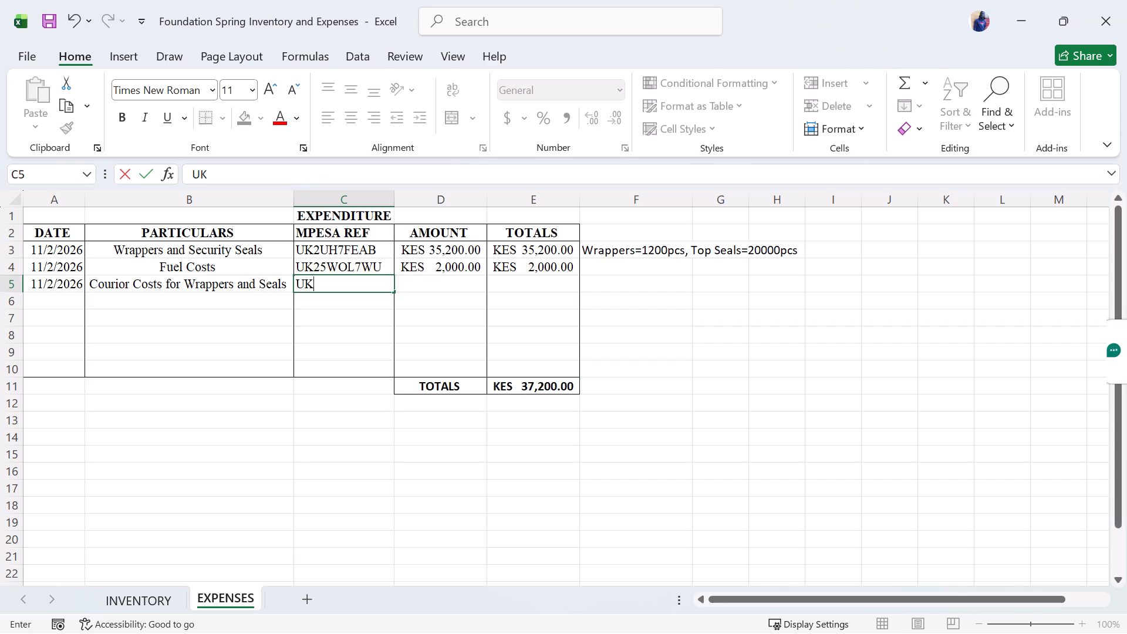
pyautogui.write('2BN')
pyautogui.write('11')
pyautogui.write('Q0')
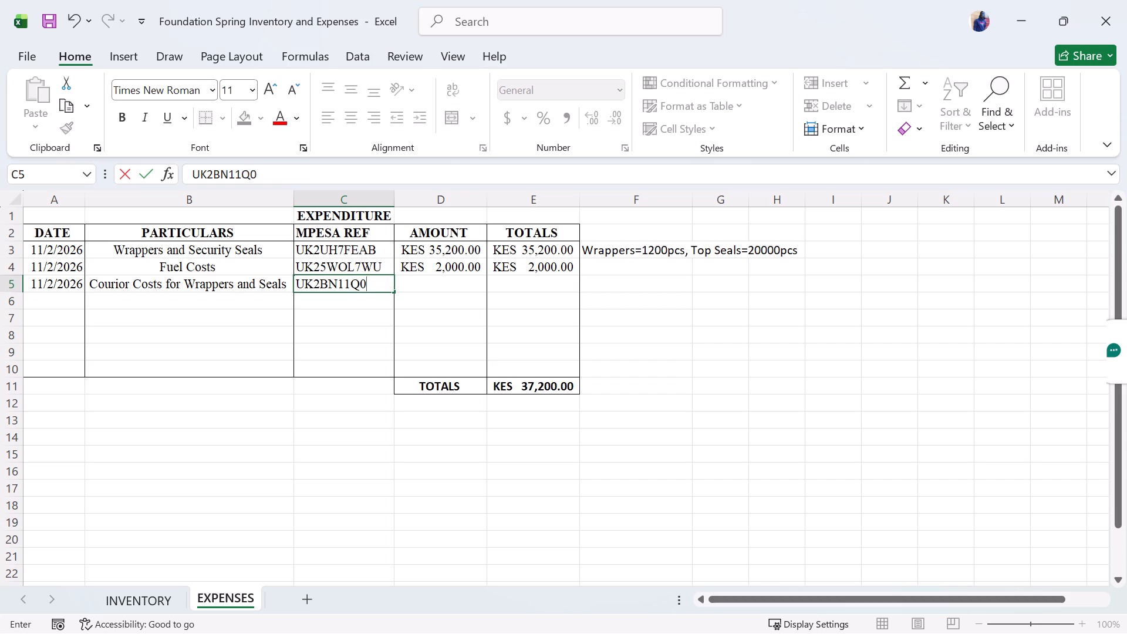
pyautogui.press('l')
# Enter 1380 as both the AMOUNT in D5 and the TOTALS value in E5 for the courier costs row.
pyautogui.click(430, 290)
pyautogui.write('1380')
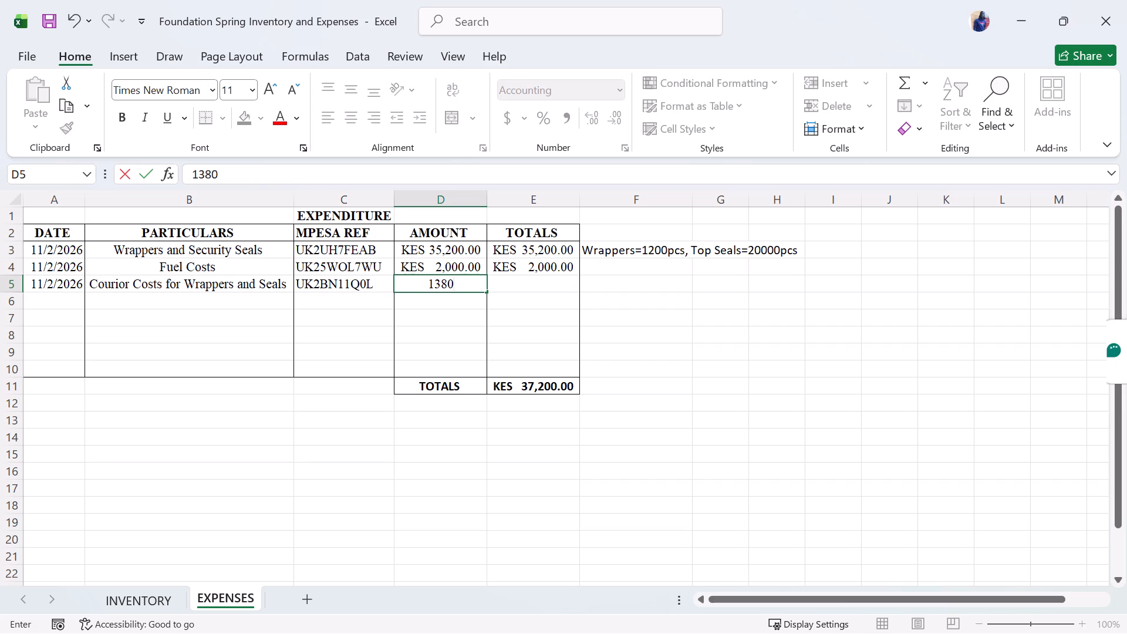
pyautogui.click(554, 282)
pyautogui.write('1380')
pyautogui.click(657, 289)
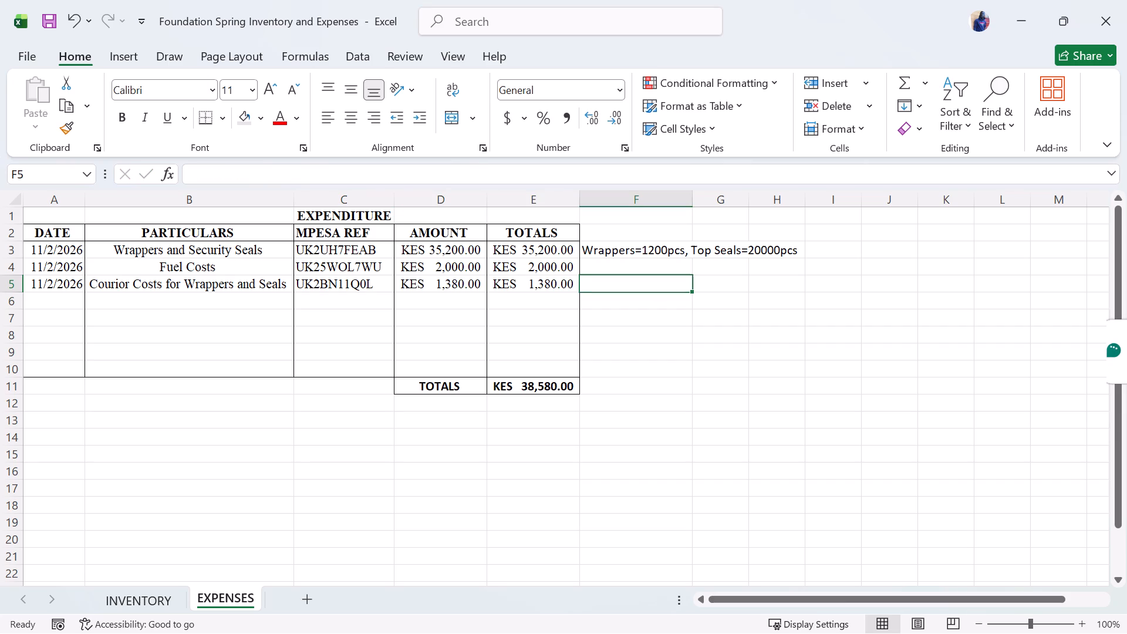
# Save the workbook with the updated expenditure table.
pyautogui.click(556, 377)
pyautogui.click(643, 259)
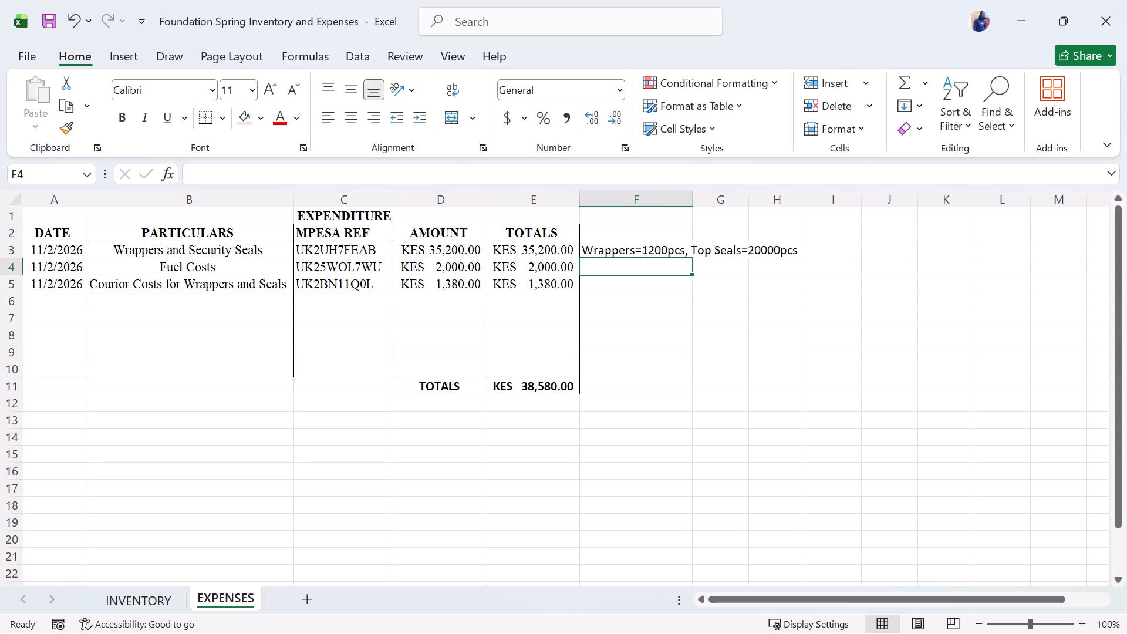
pyautogui.click(53, 25)
# Switch to the INVENTORY sheet to examine the Foundation Spring Water item list from its heading.
pyautogui.click(214, 607)
pyautogui.click(144, 596)
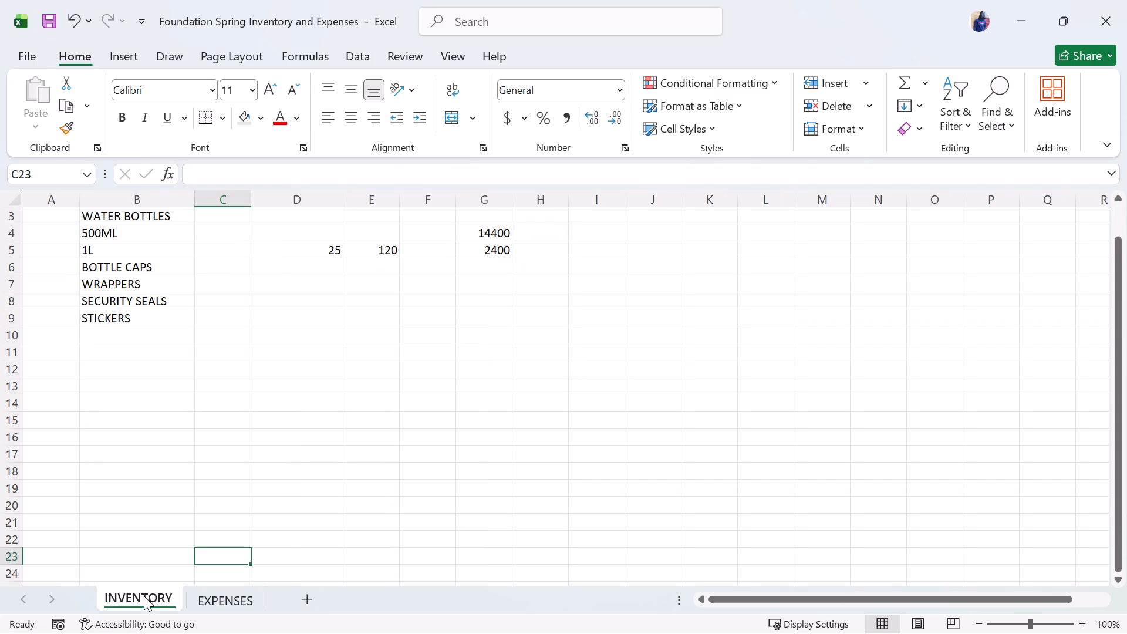
pyautogui.scroll(1, 353, 440)
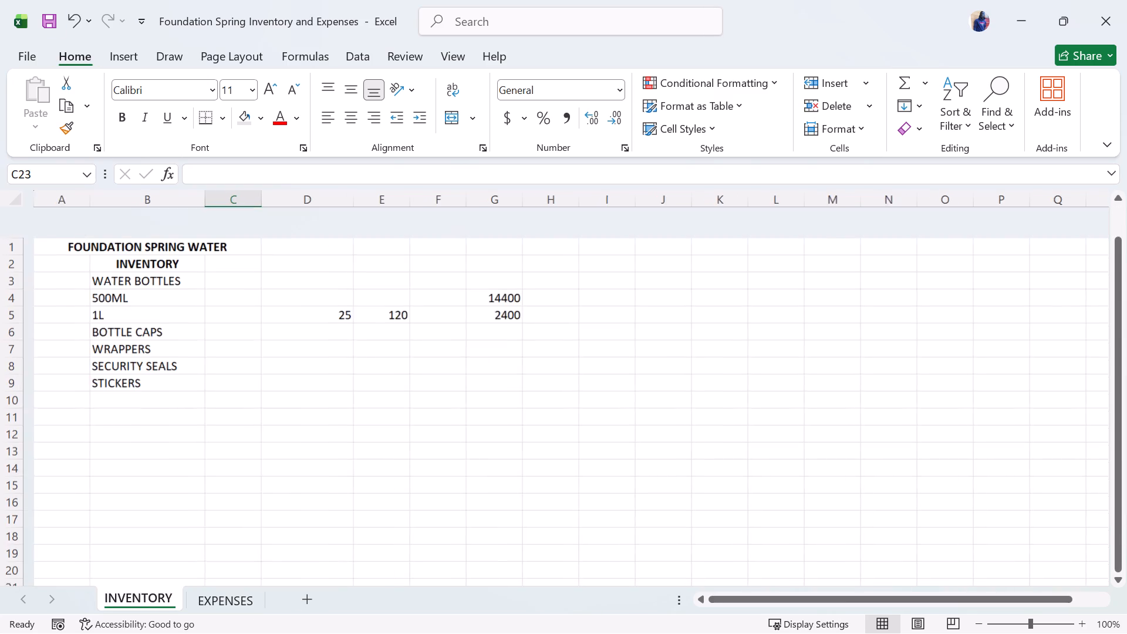
pyautogui.scroll(1, 353, 440)
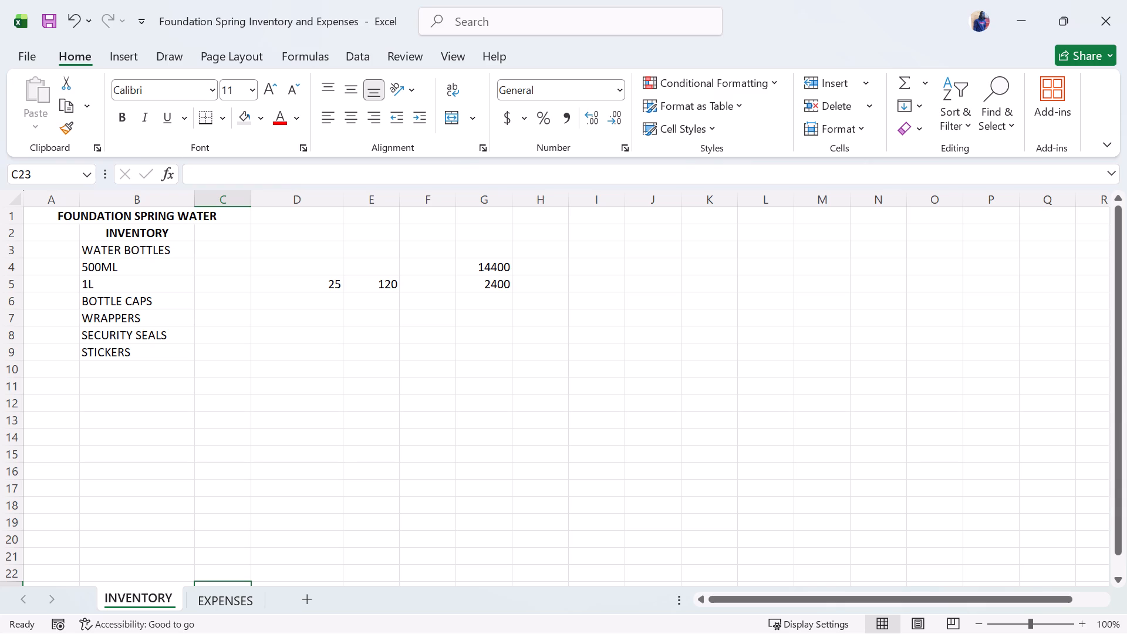
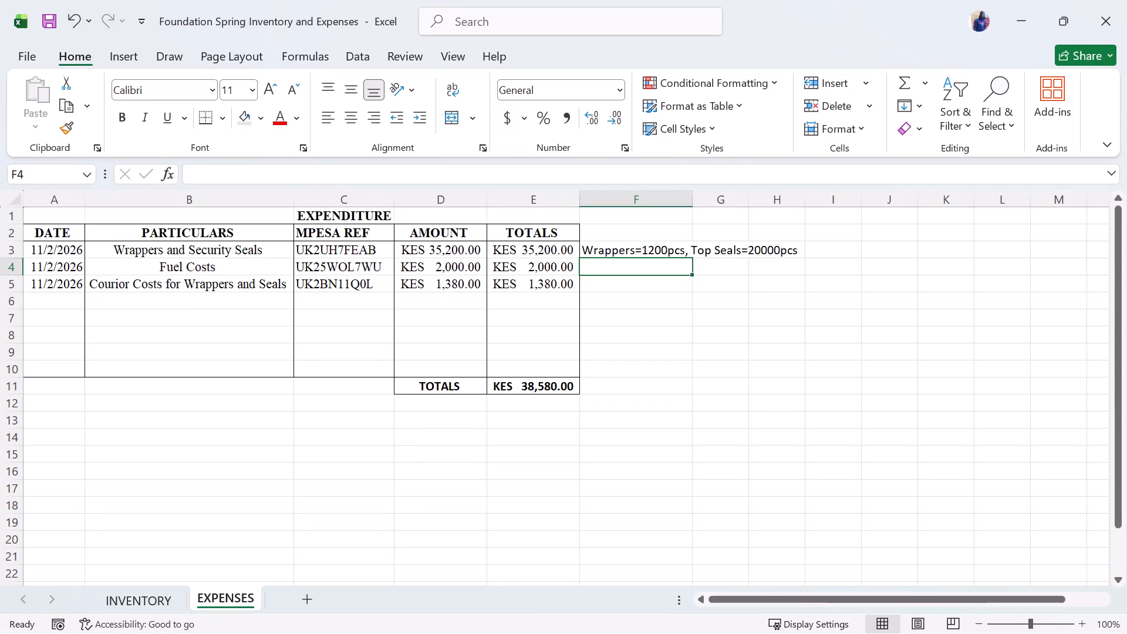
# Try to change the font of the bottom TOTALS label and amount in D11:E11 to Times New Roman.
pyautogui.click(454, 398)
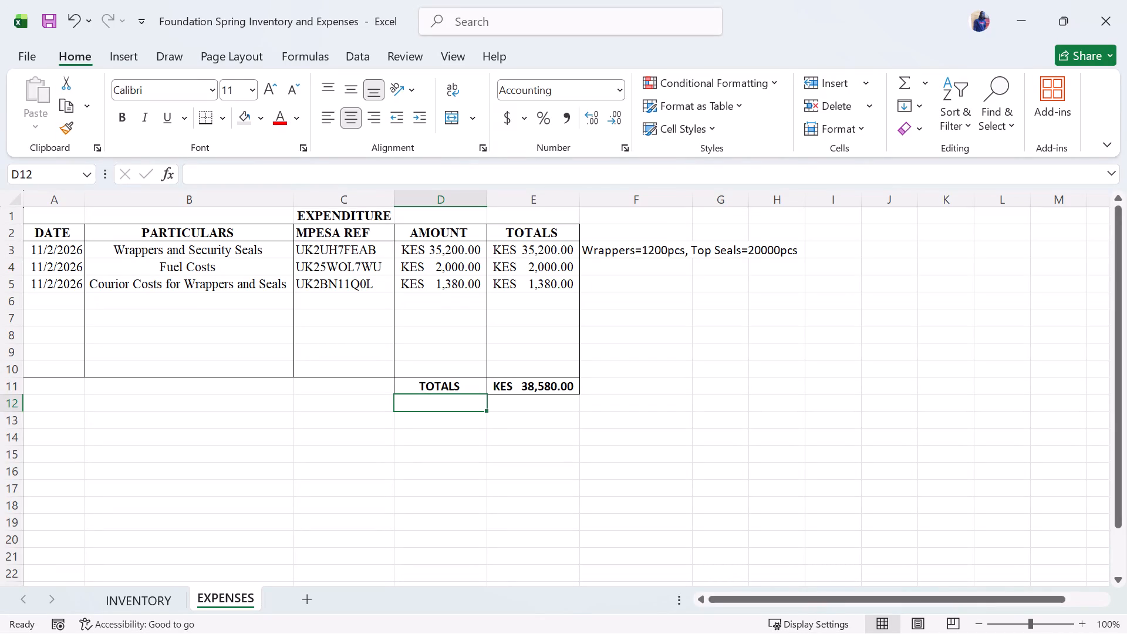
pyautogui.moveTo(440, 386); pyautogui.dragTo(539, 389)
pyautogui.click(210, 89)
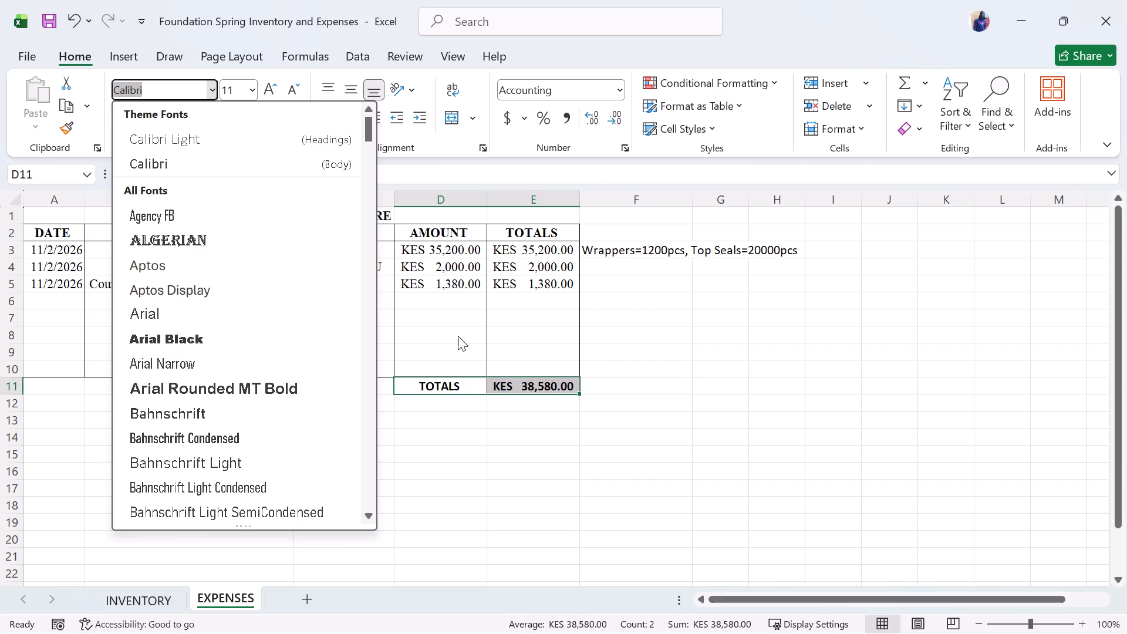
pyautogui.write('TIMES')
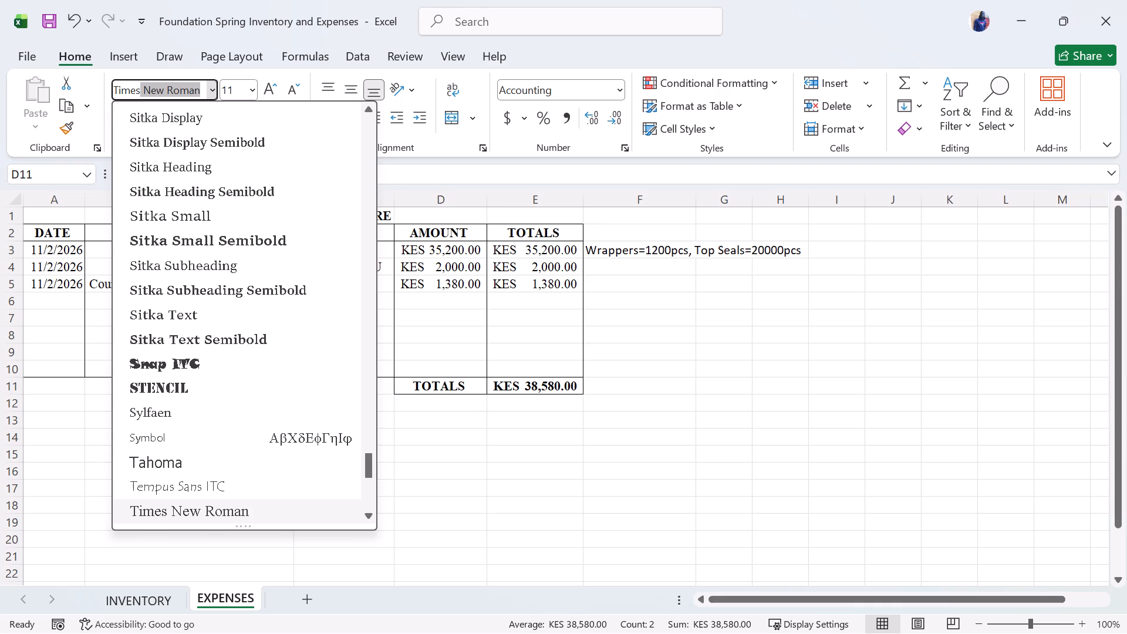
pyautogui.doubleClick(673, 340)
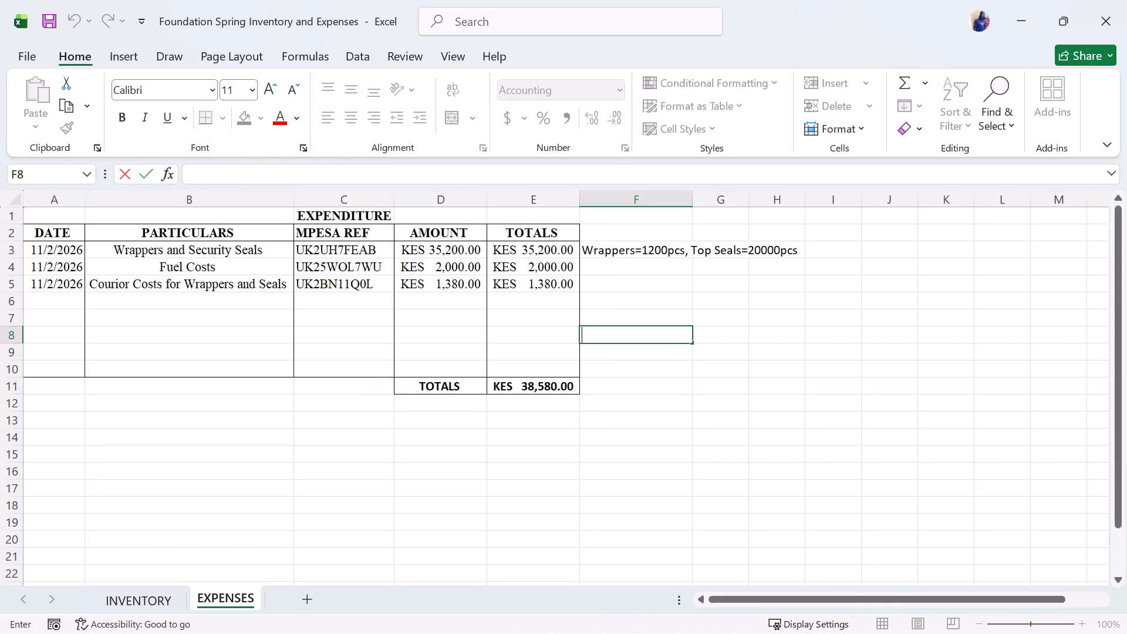
# Fill the wrappers and top seals quantity note across F3:H3 with standard yellow.
pyautogui.moveTo(606, 249); pyautogui.dragTo(626, 256)
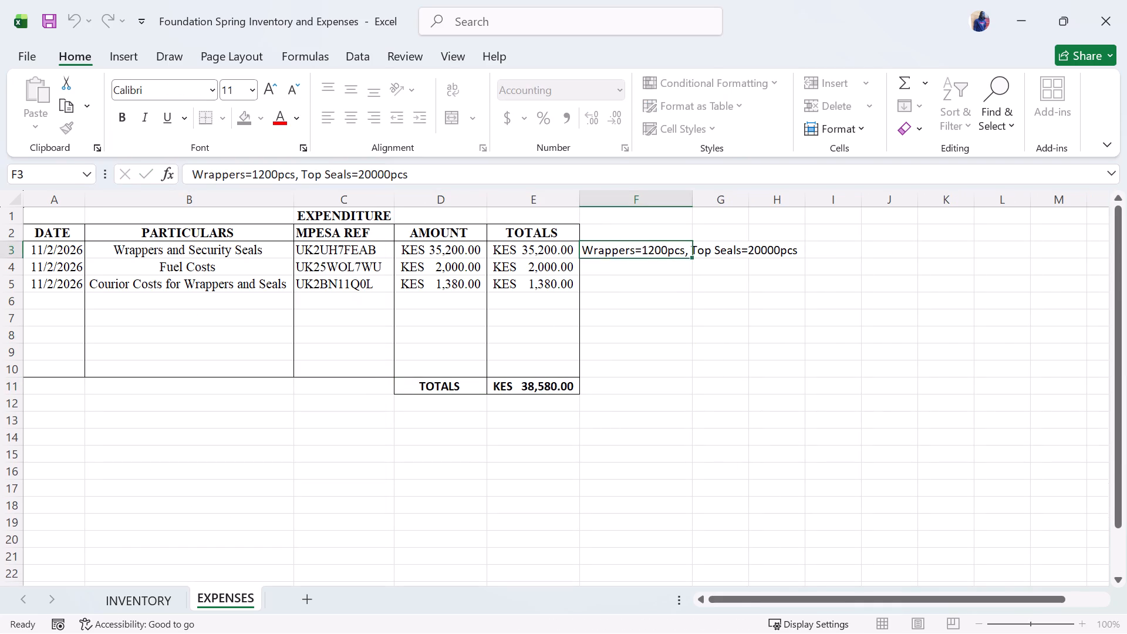
pyautogui.moveTo(626, 256); pyautogui.dragTo(767, 249)
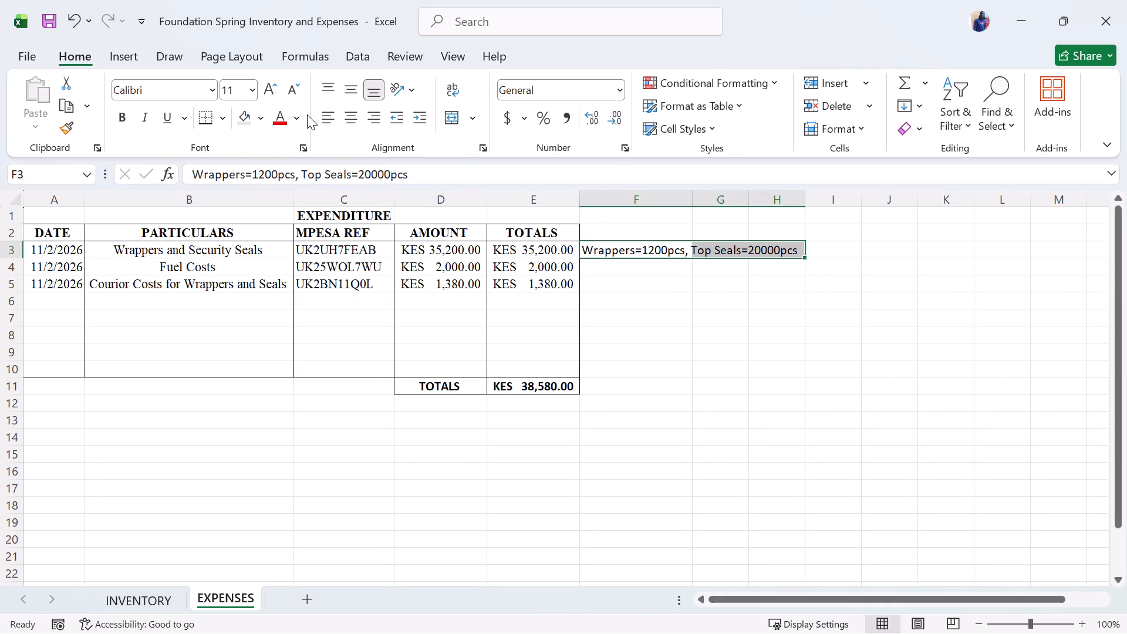
pyautogui.click(259, 122)
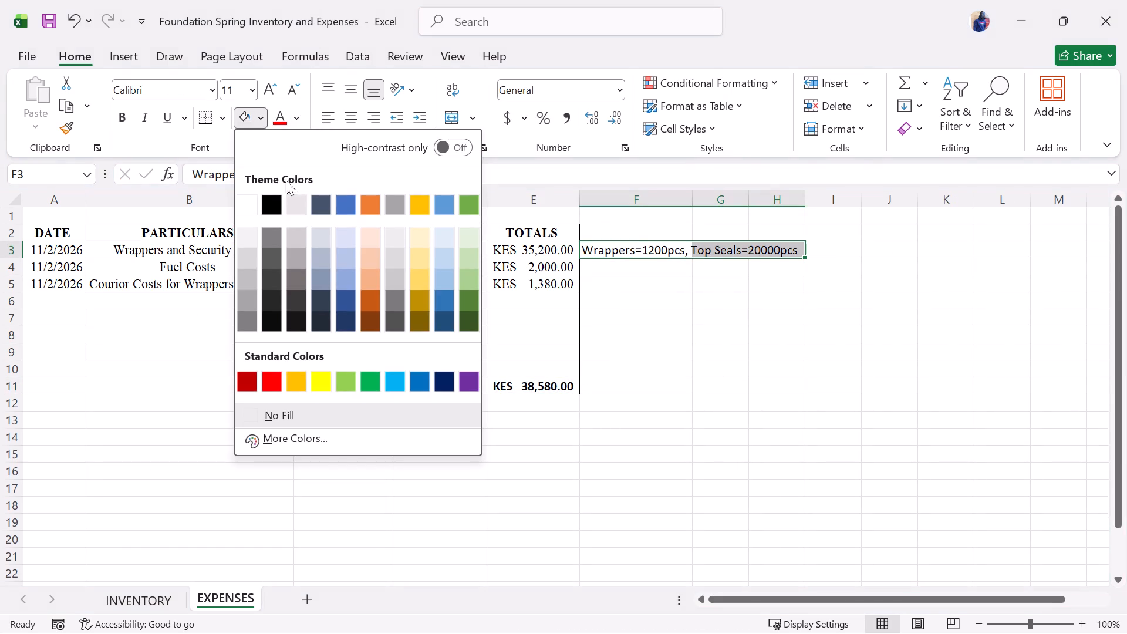
pyautogui.click(326, 382)
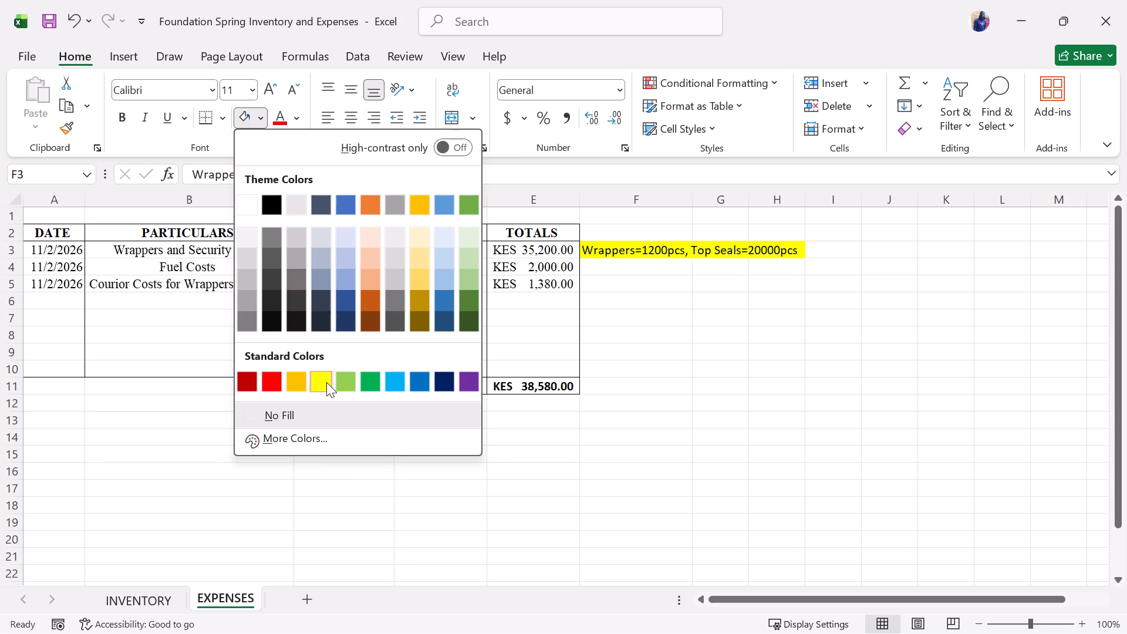
pyautogui.click(720, 325)
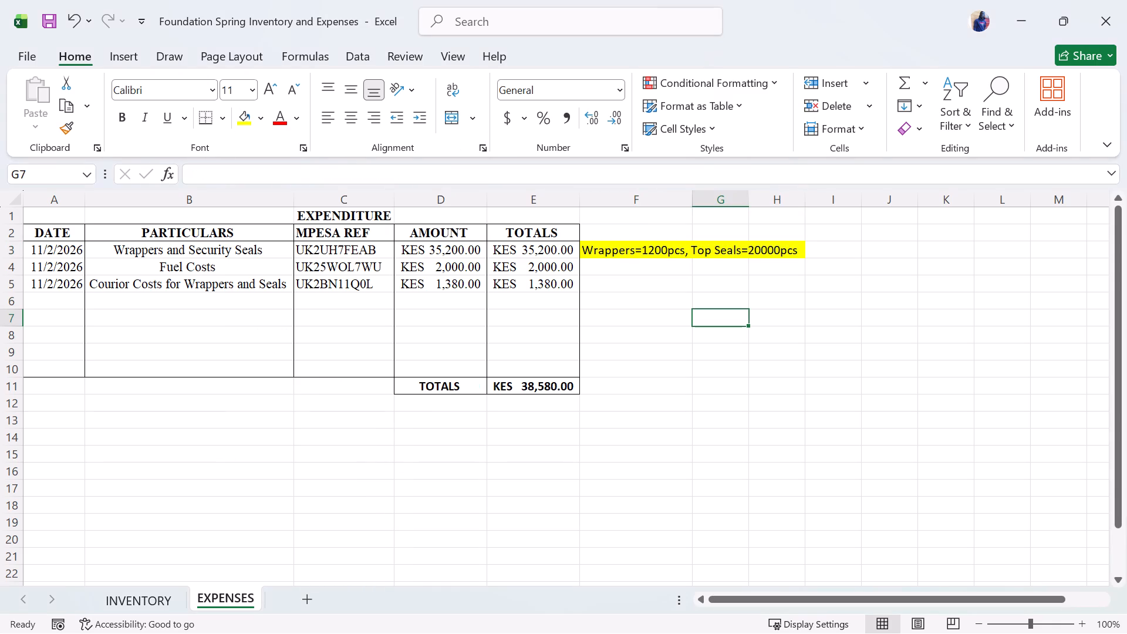
# Save the workbook with the highlighted quantity note.
pyautogui.click(632, 244)
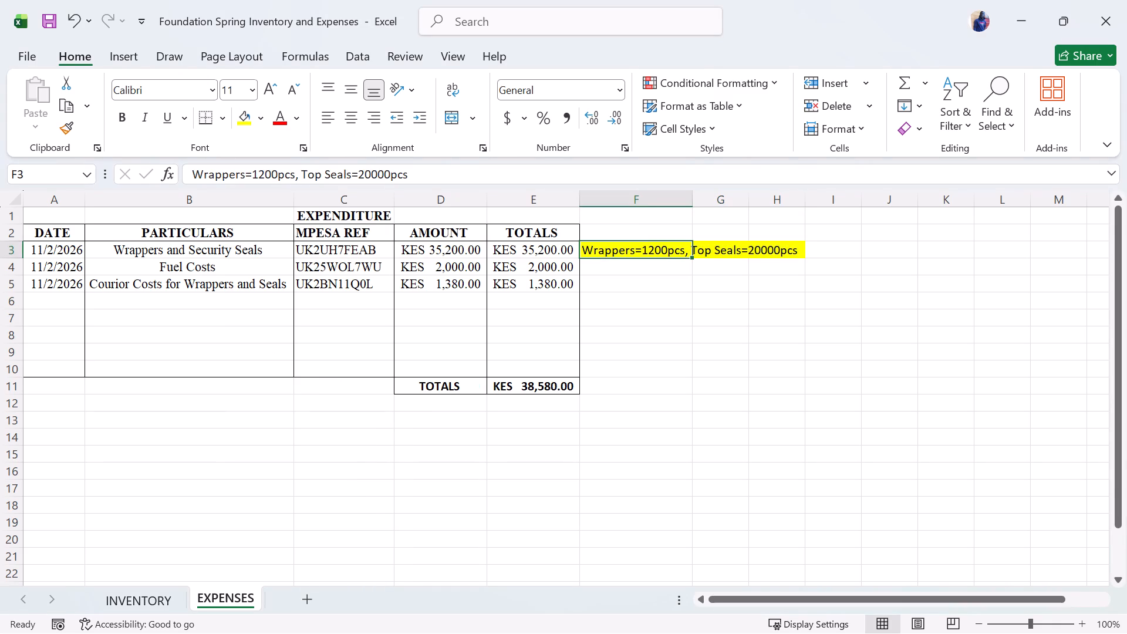
pyautogui.click(43, 20)
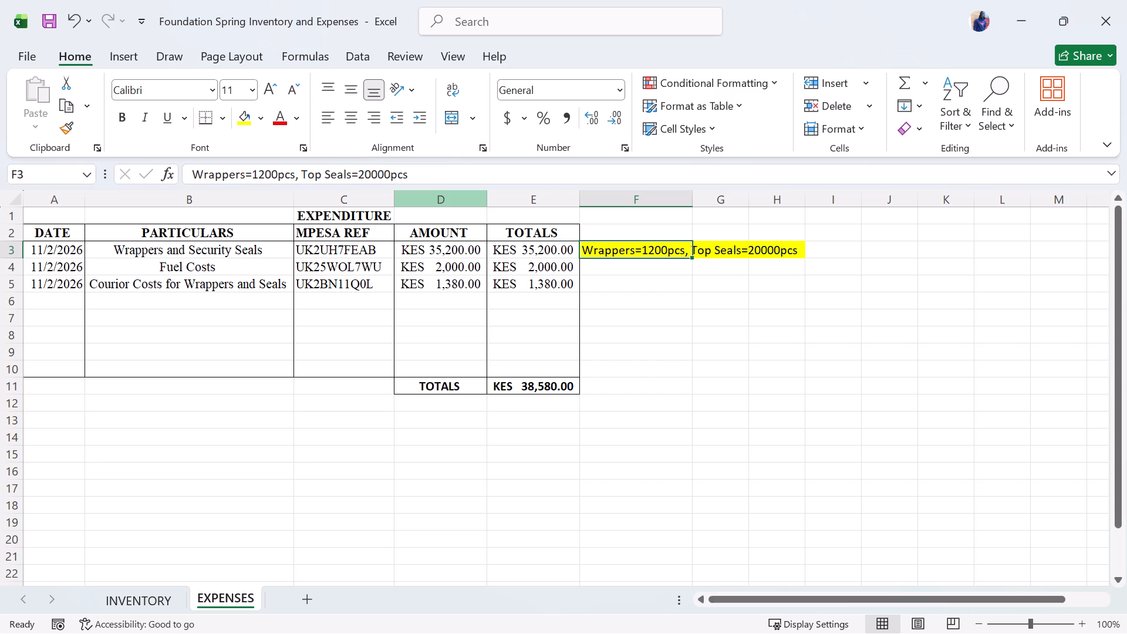
pyautogui.click(792, 382)
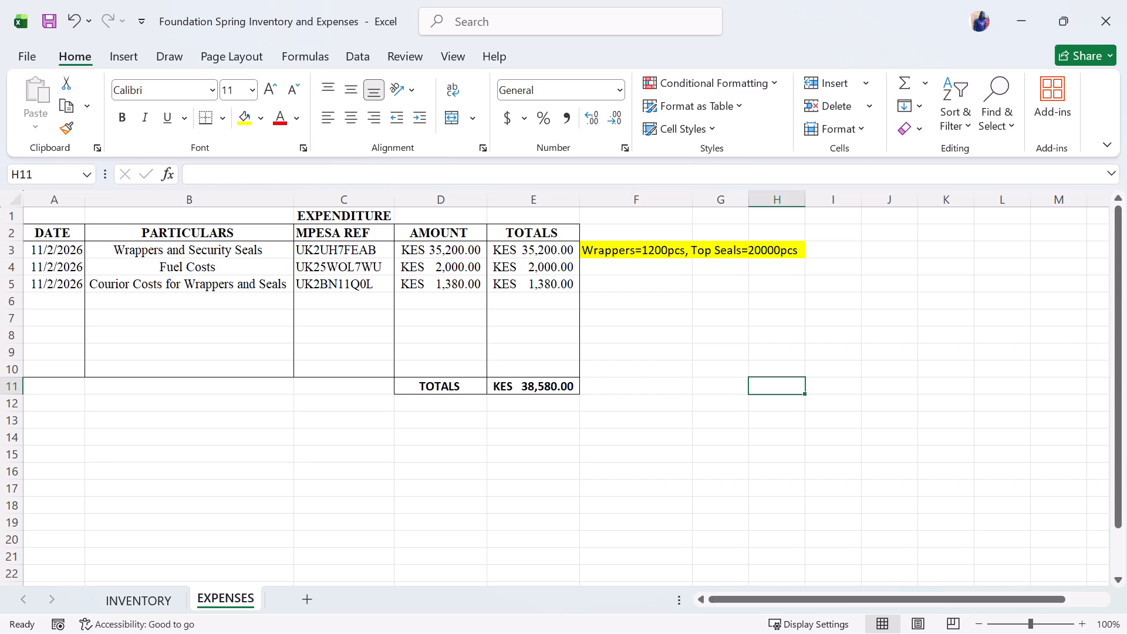
# Set the font of the bottom TOTALS label and amount in D11:E11 to Times New Roman.
pyautogui.click(461, 387)
pyautogui.moveTo(461, 387); pyautogui.dragTo(566, 390)
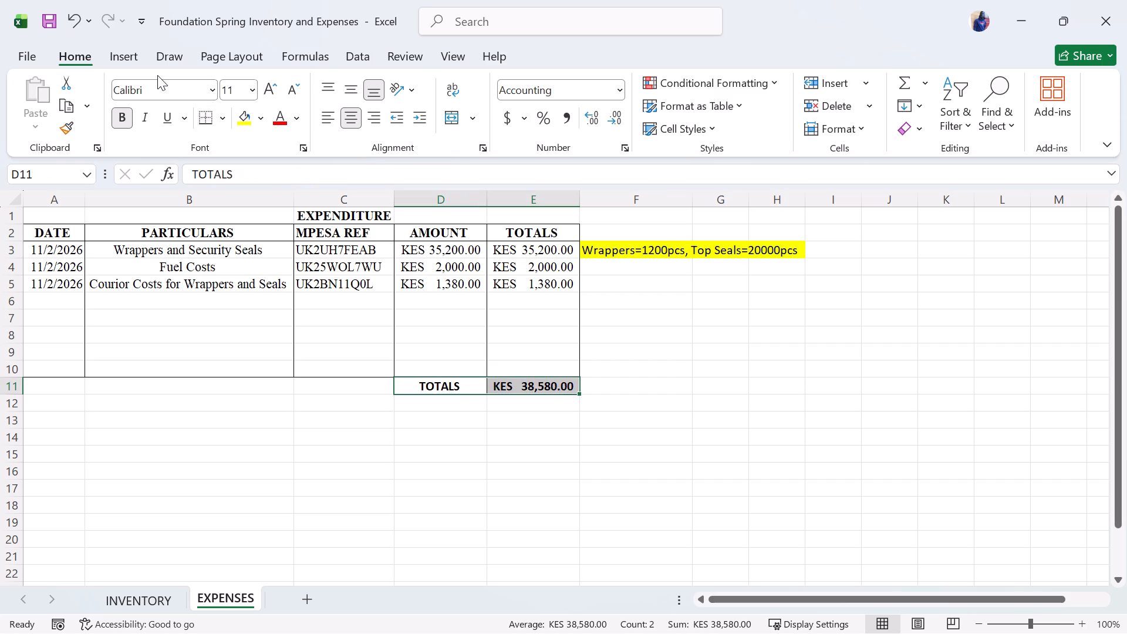
pyautogui.click(165, 90)
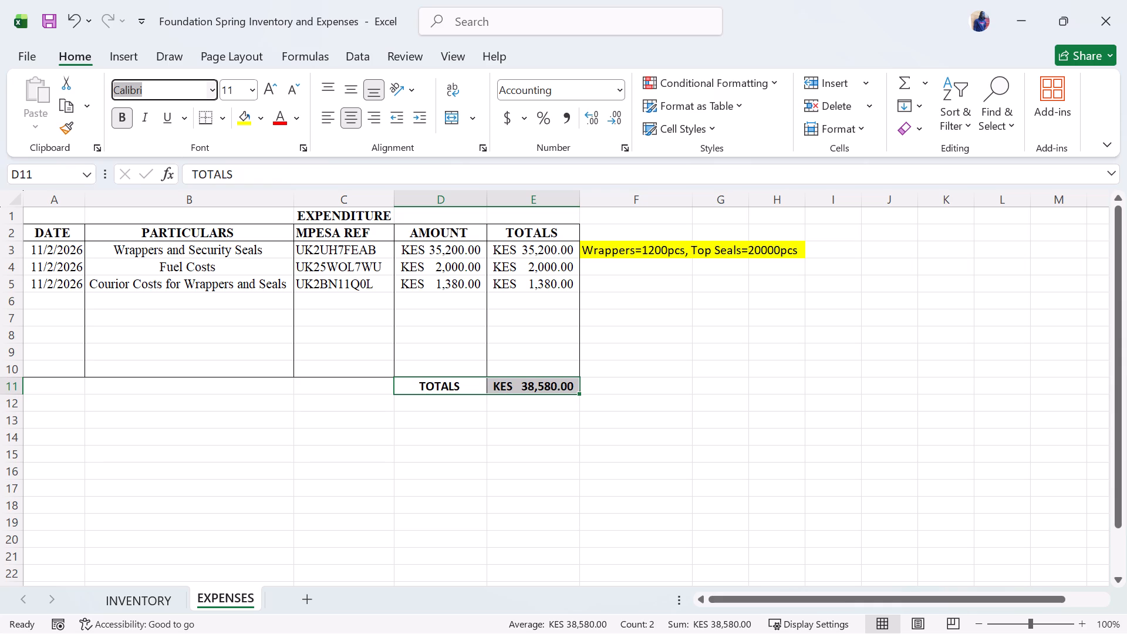
pyautogui.write('TIMES')
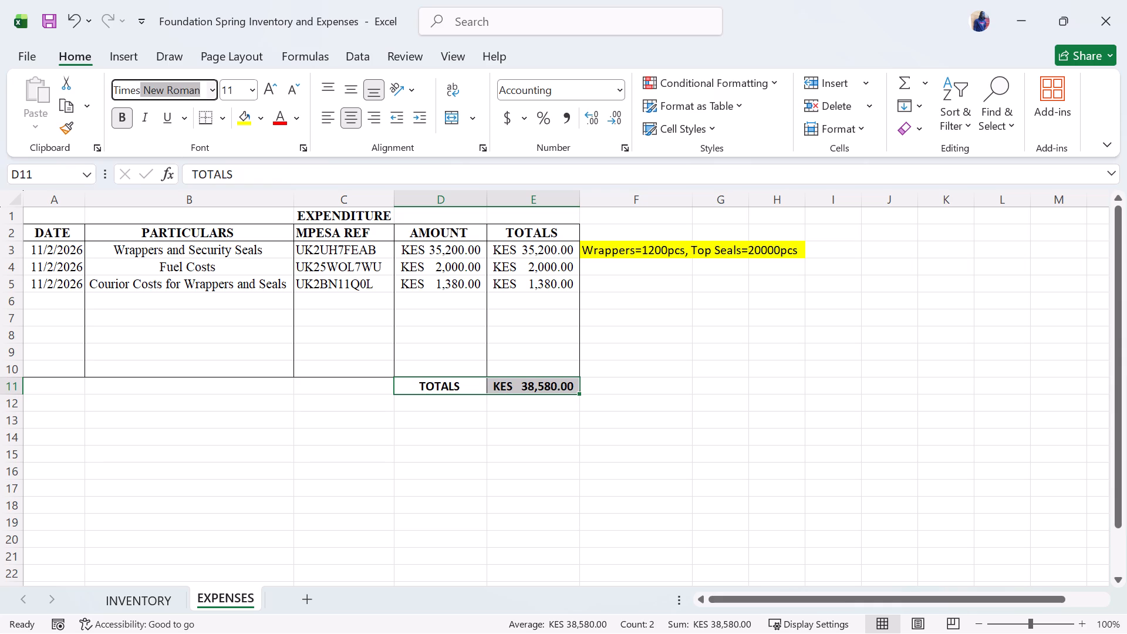
pyautogui.click(238, 89)
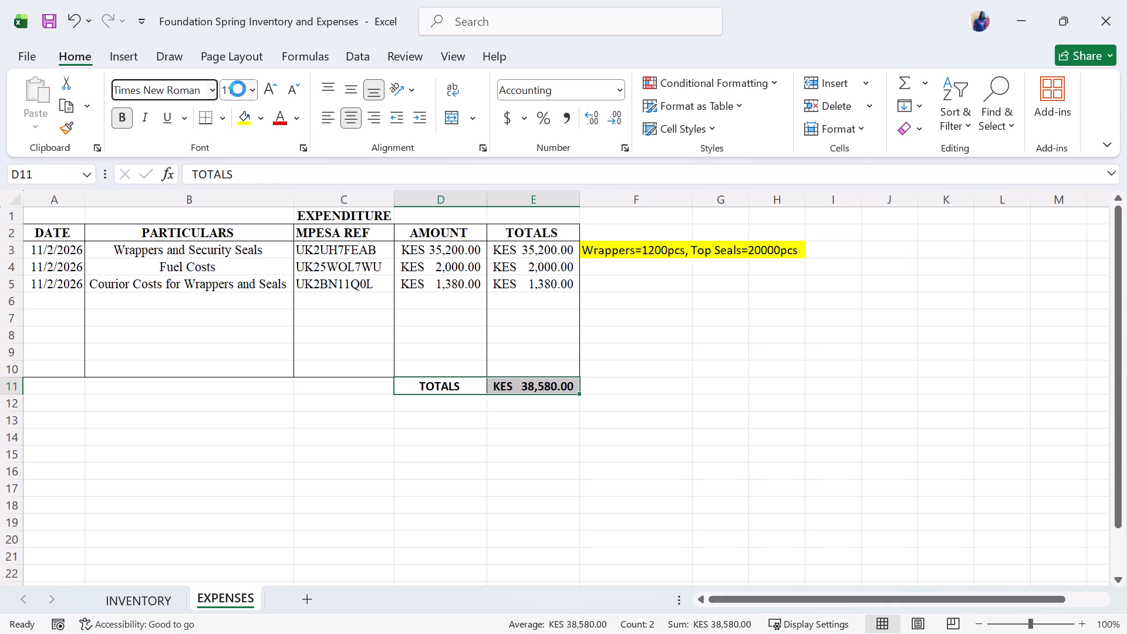
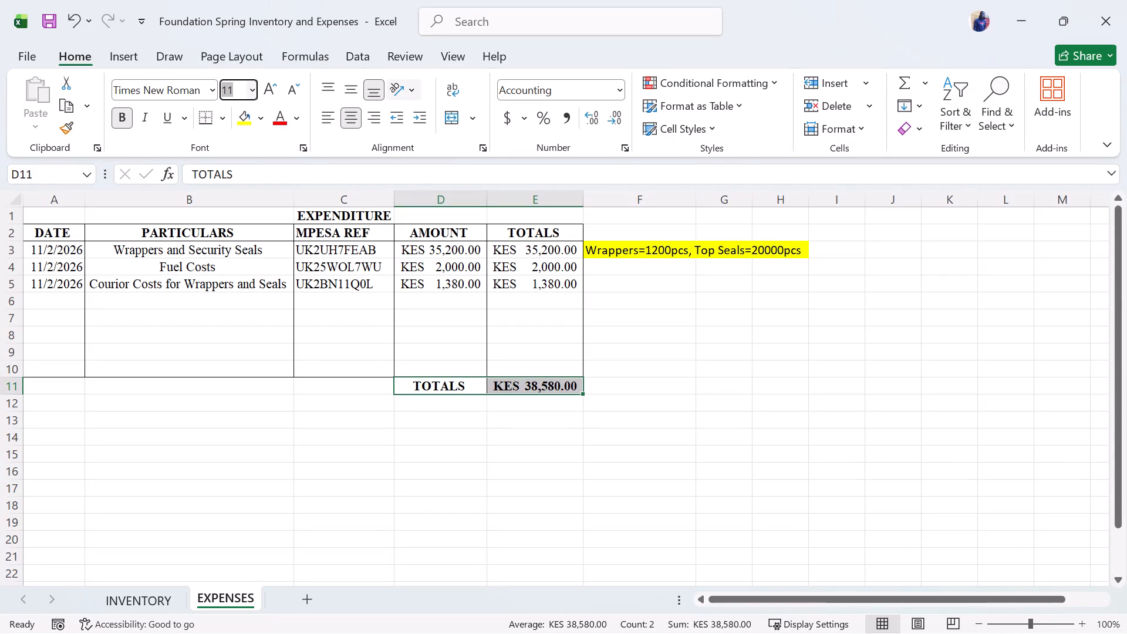
# Review the water bottle and packaging entries on the INVENTORY sheet, and return to the EXPENSES sheet.
pyautogui.click(520, 296)
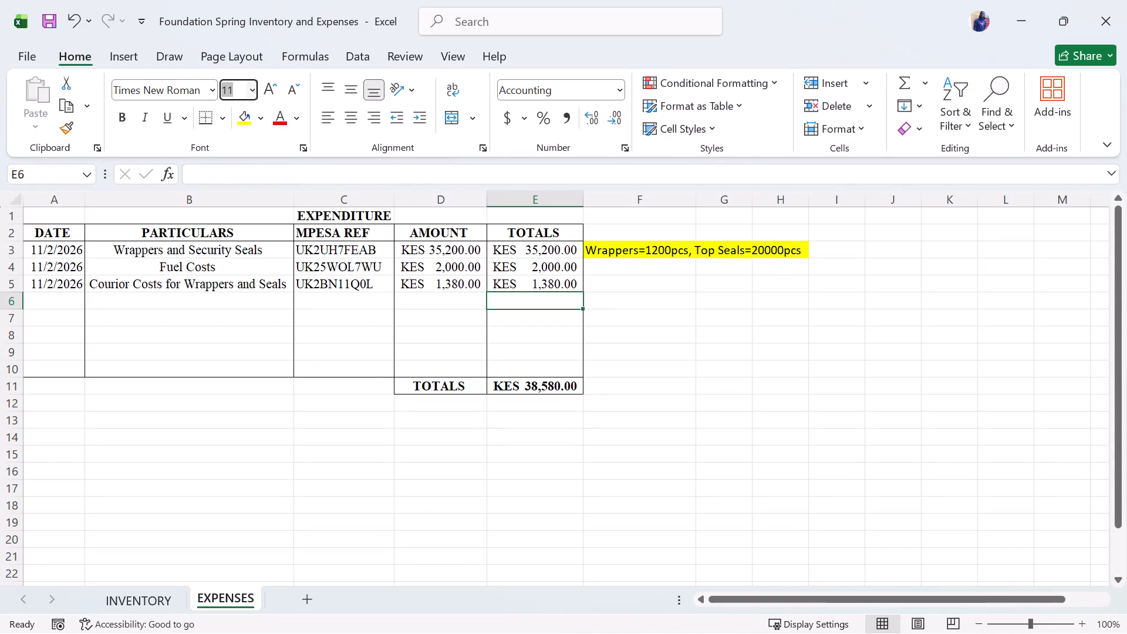
pyautogui.click(142, 587)
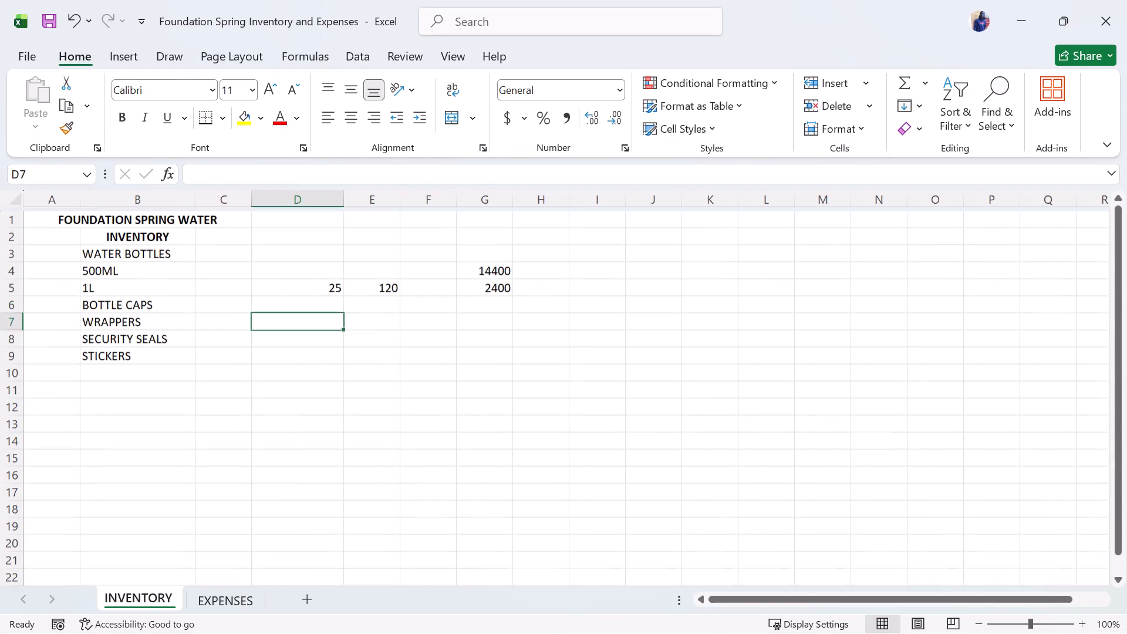
pyautogui.click(353, 294)
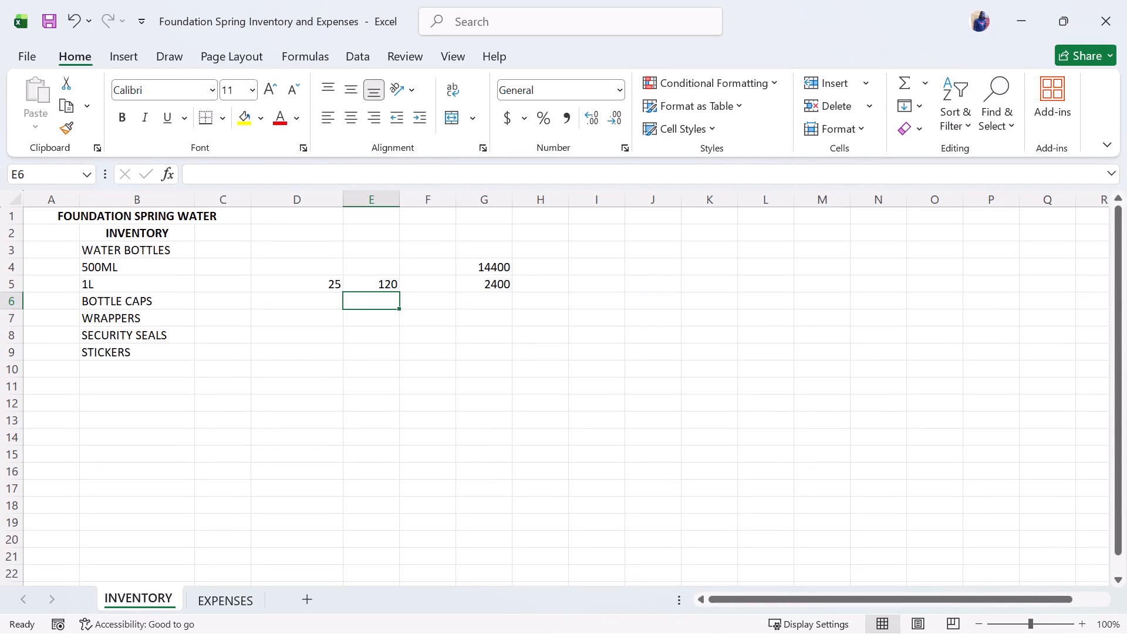
pyautogui.click(118, 249)
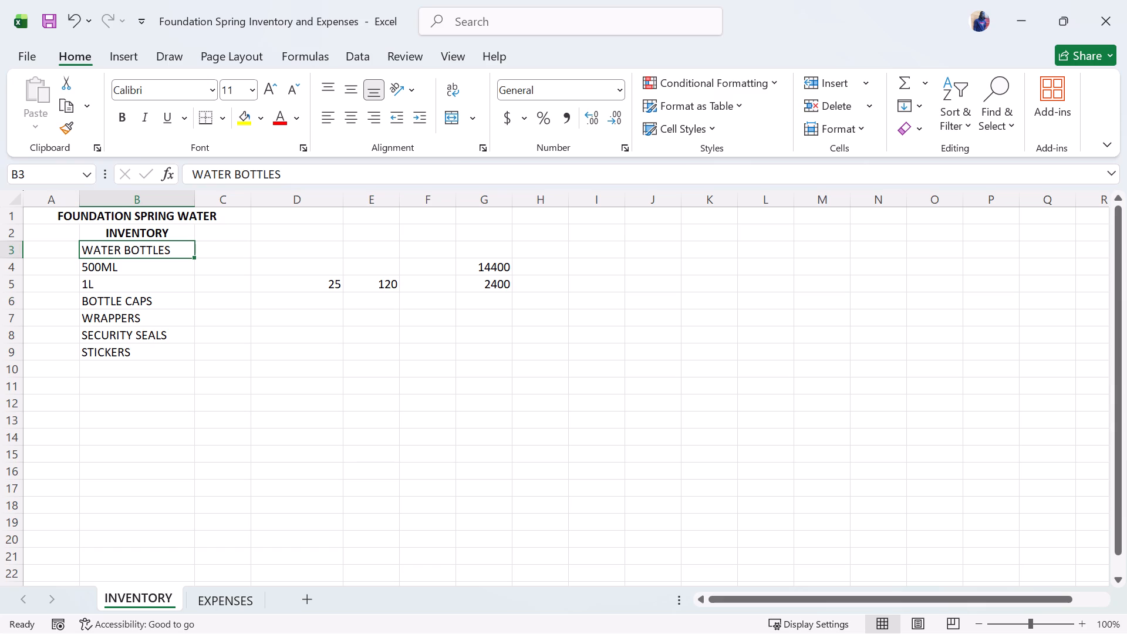
pyautogui.click(478, 250)
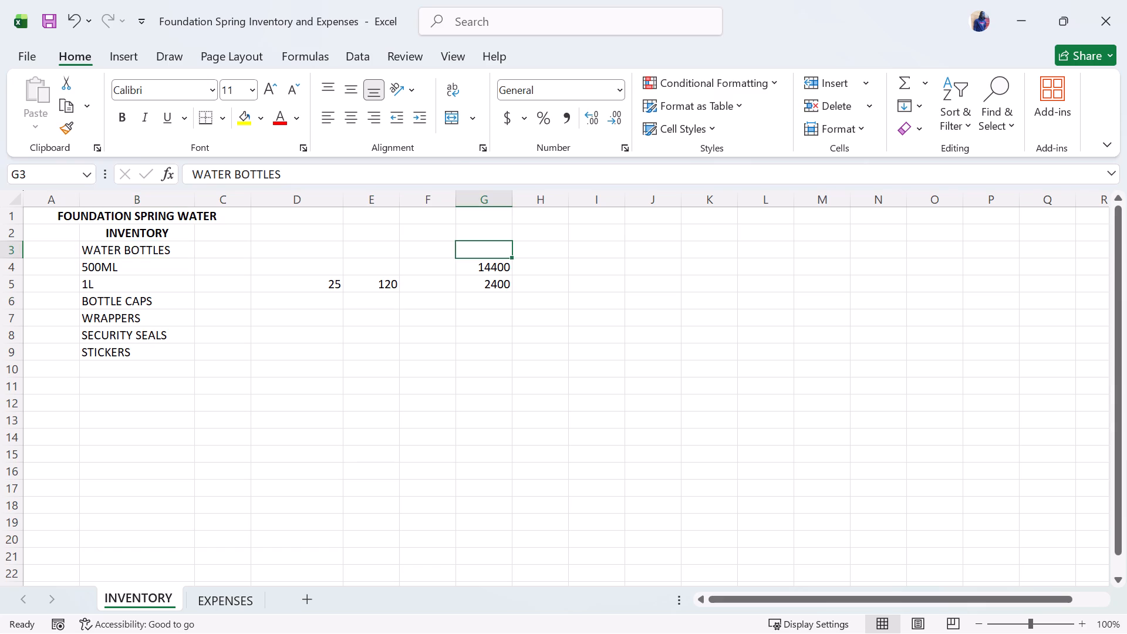
pyautogui.click(217, 587)
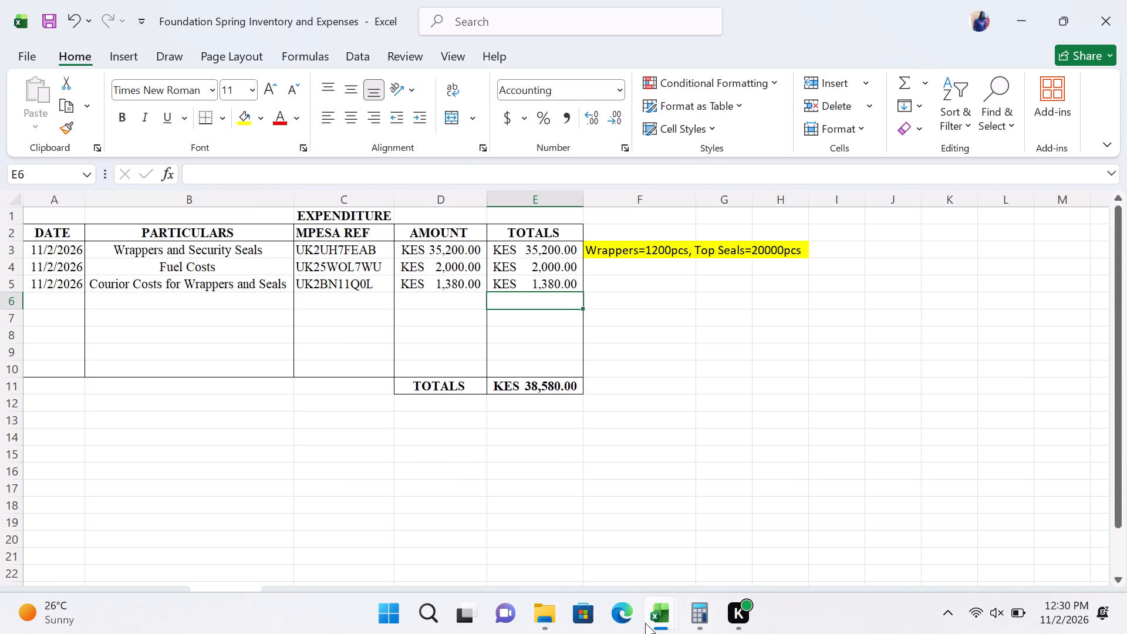
# Switch to the FOUNDATION SPRING WATER BOOKEEPING workbook and examine the debtors' ledger and the stock balance table on Sheet1.
pyautogui.click(661, 621)
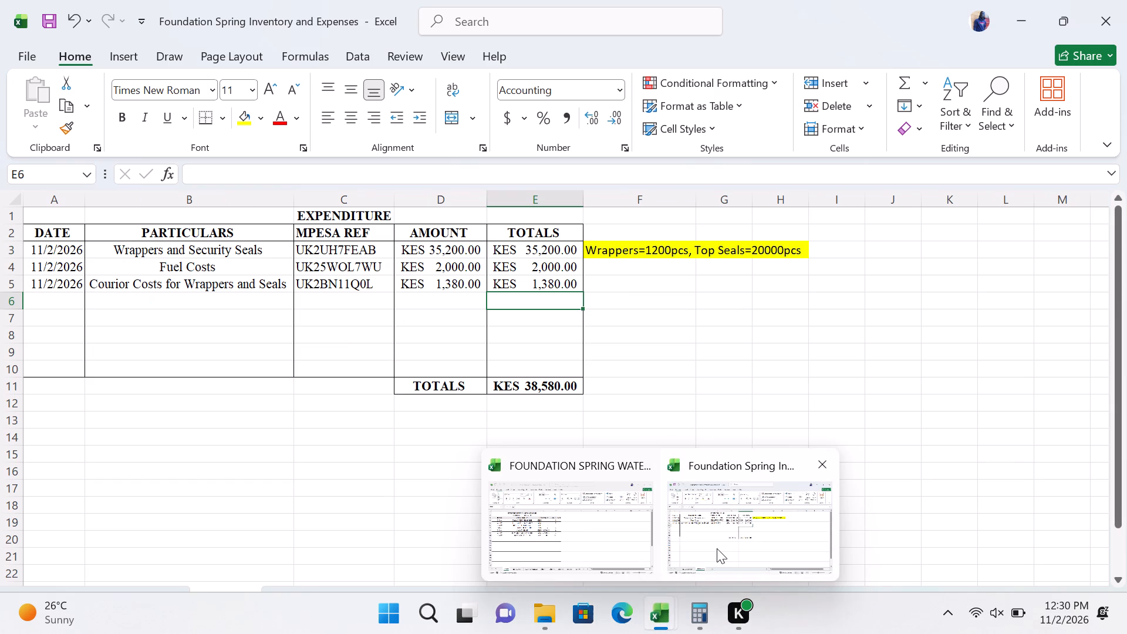
pyautogui.click(570, 530)
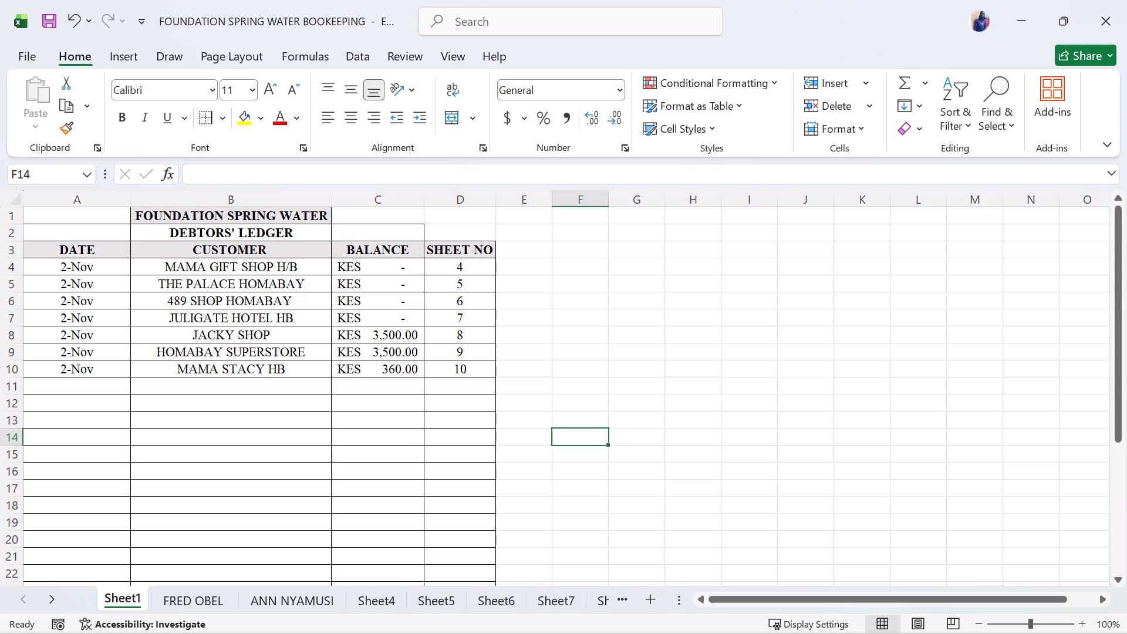
pyautogui.click(537, 325)
pyautogui.scroll(-2, 331, 412)
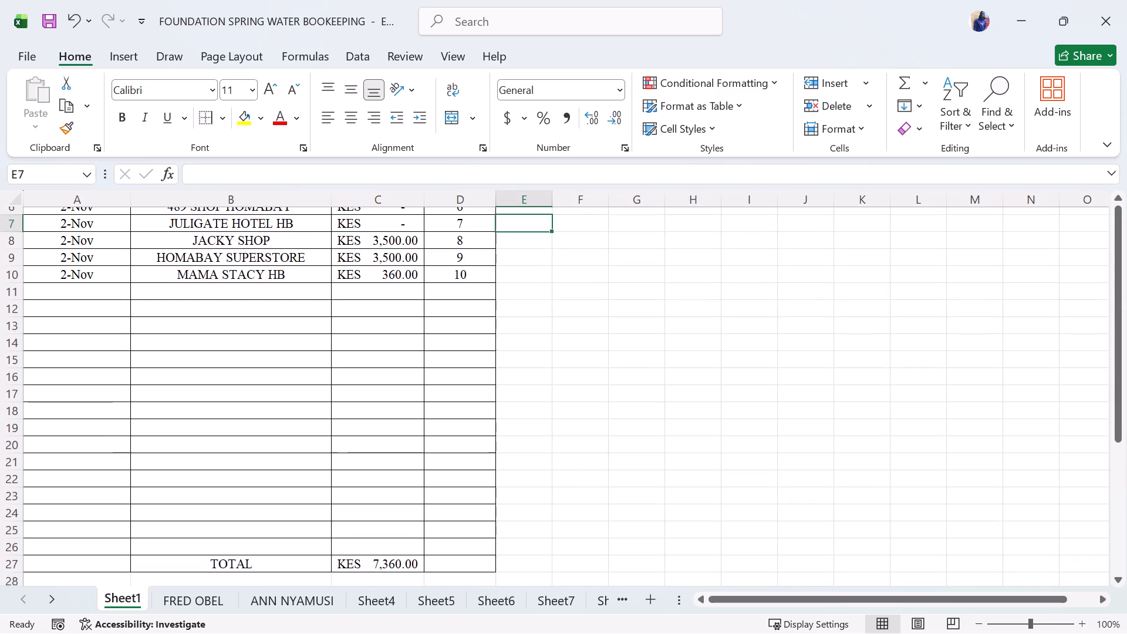
pyautogui.scroll(-1, 331, 412)
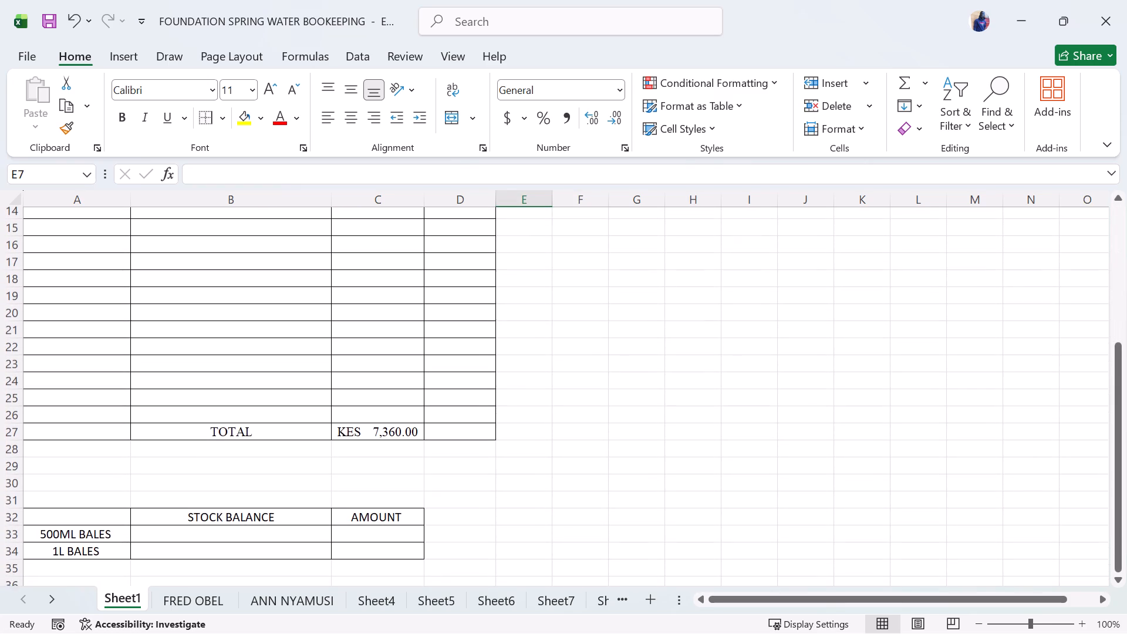
# Select the empty STOCK BALANCE cell for 500ML BALES (B33) in the stock table on Sheet1.
pyautogui.scroll(-1, 331, 412)
pyautogui.hscroll(1, 331, 412)
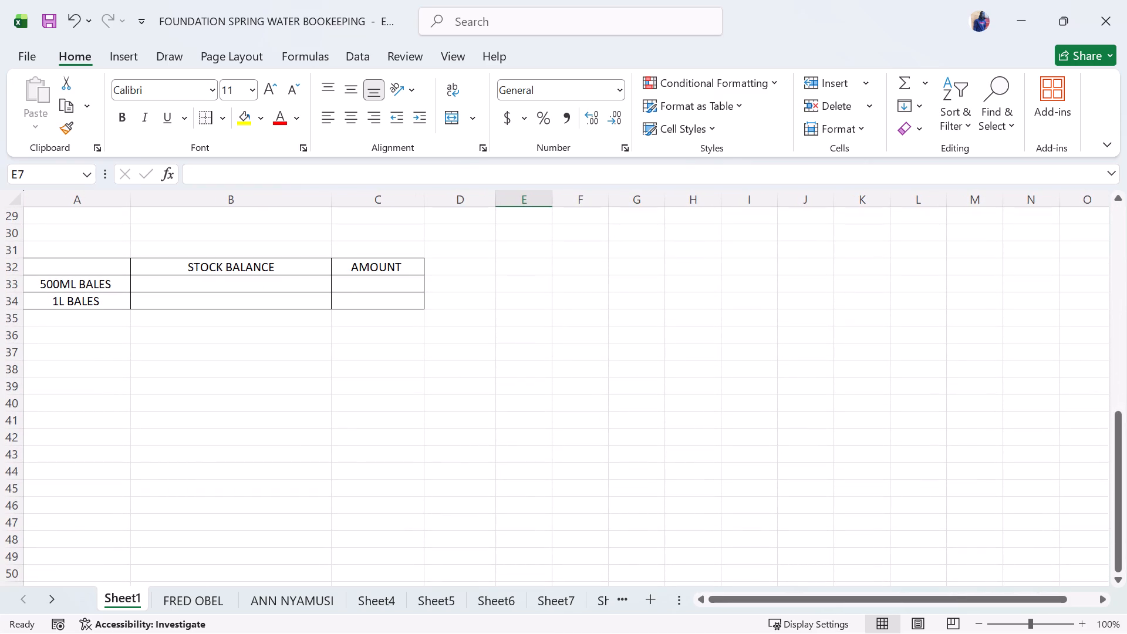
pyautogui.click(228, 289)
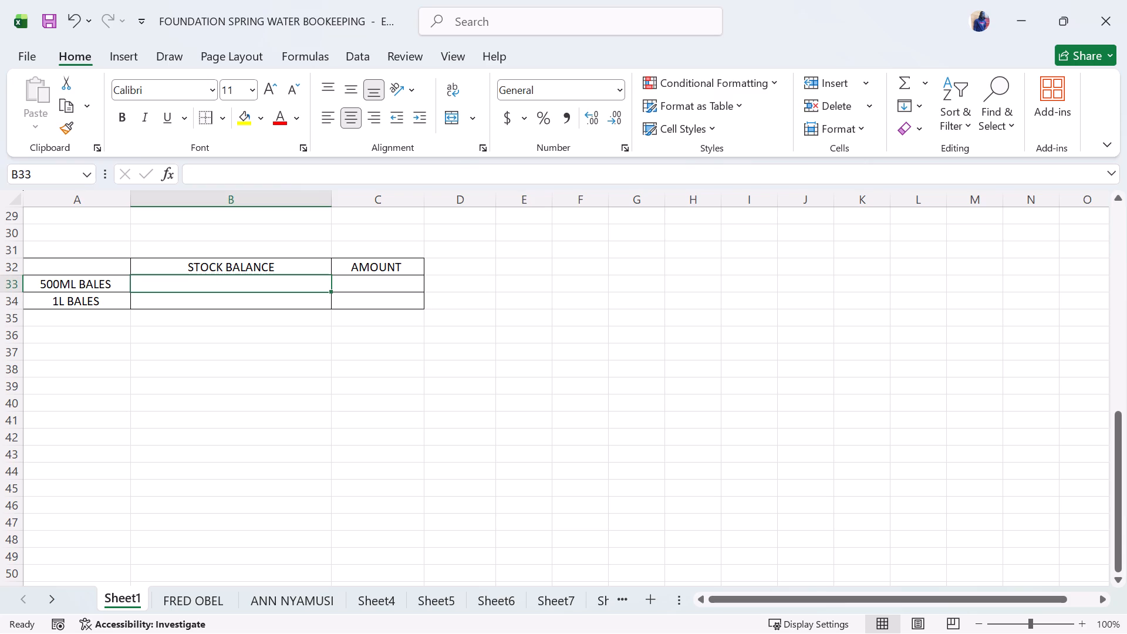
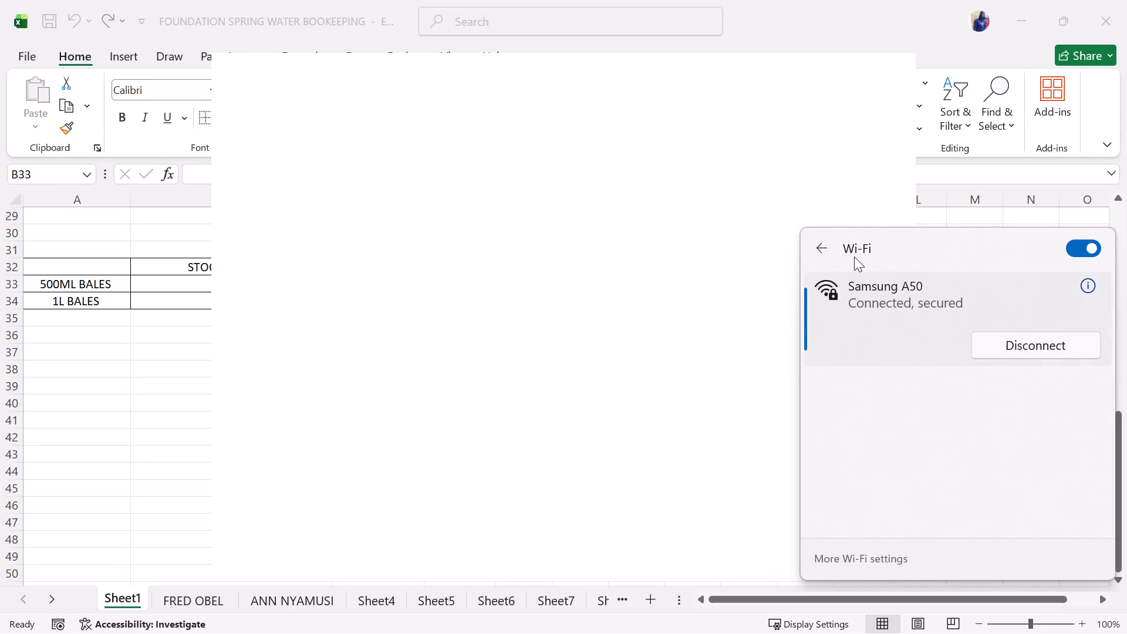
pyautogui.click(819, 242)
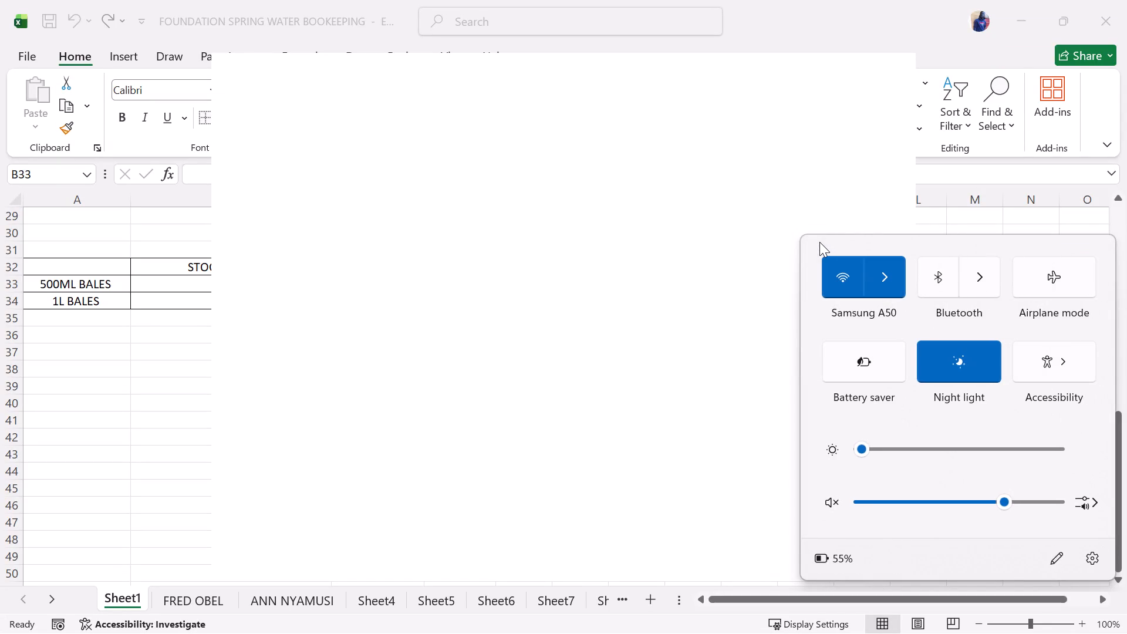
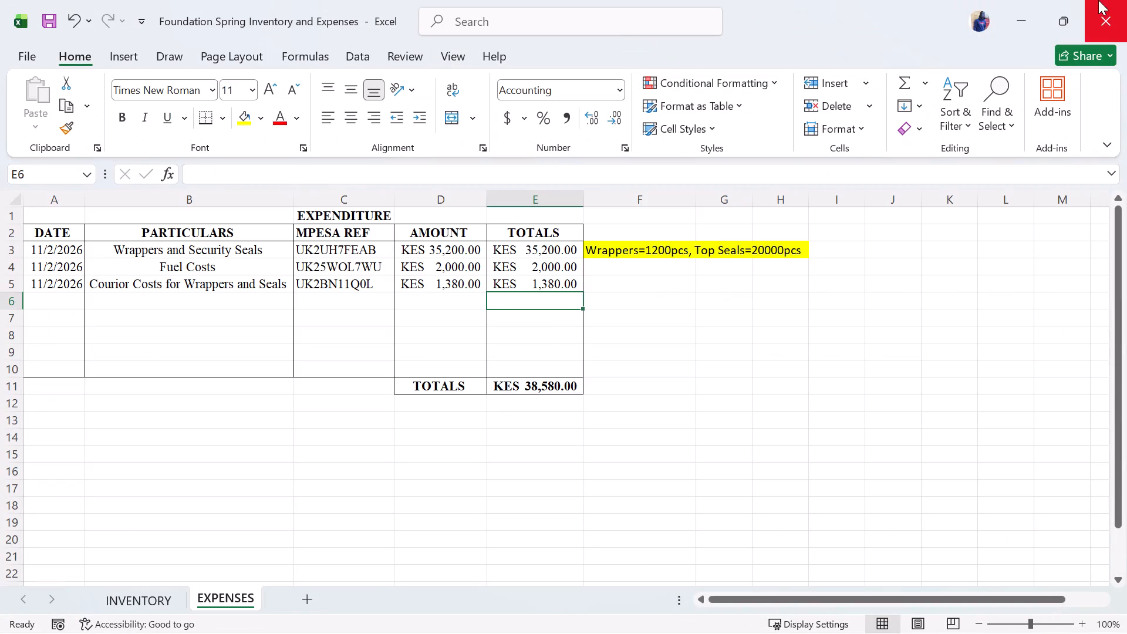
# Minimize the Foundation Spring Inventory and Expenses workbook and launch the Kuro application from the desktop.
pyautogui.click(1021, 0)
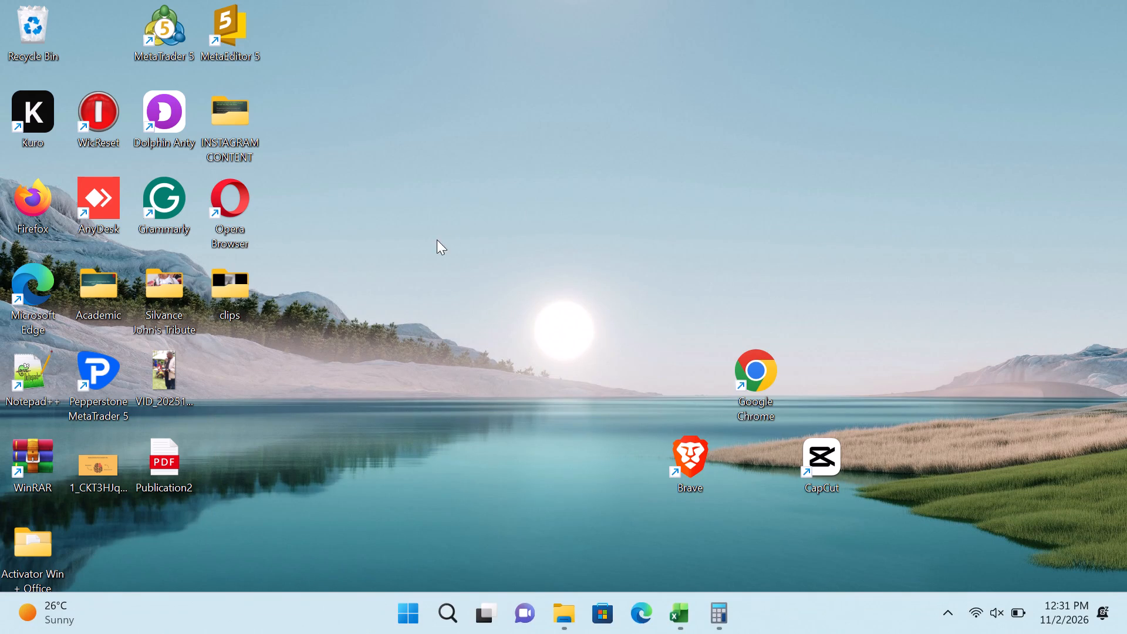
pyautogui.doubleClick(42, 109)
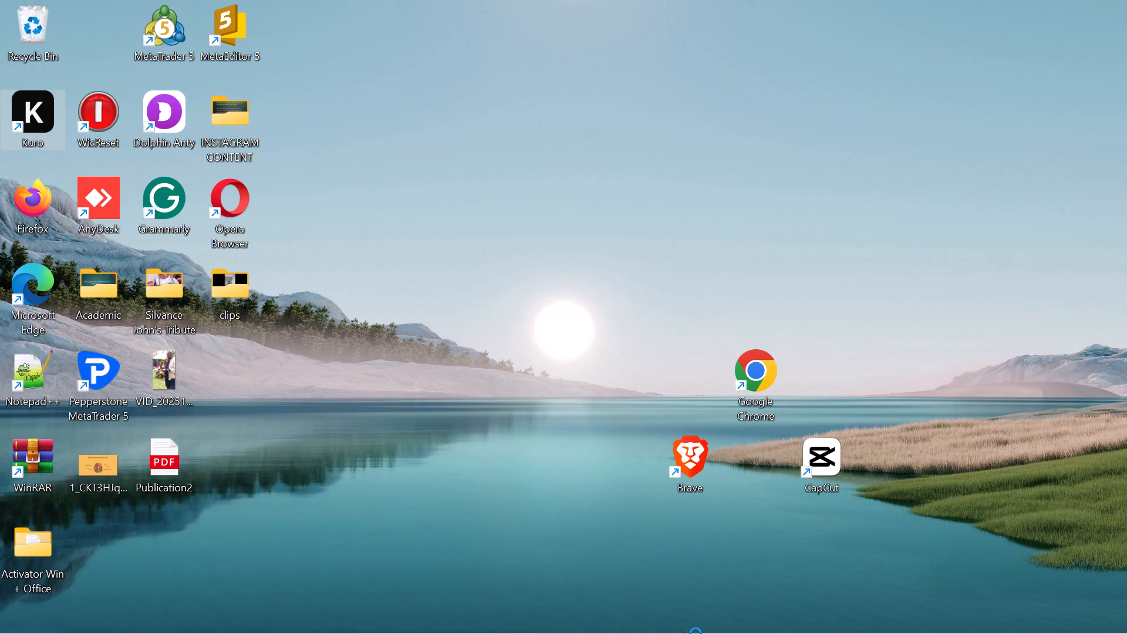
# Switch from the desktop back to the FOUNDATION SPRING WATER BOOKEEPING workbook in Excel.
pyautogui.click(679, 628)
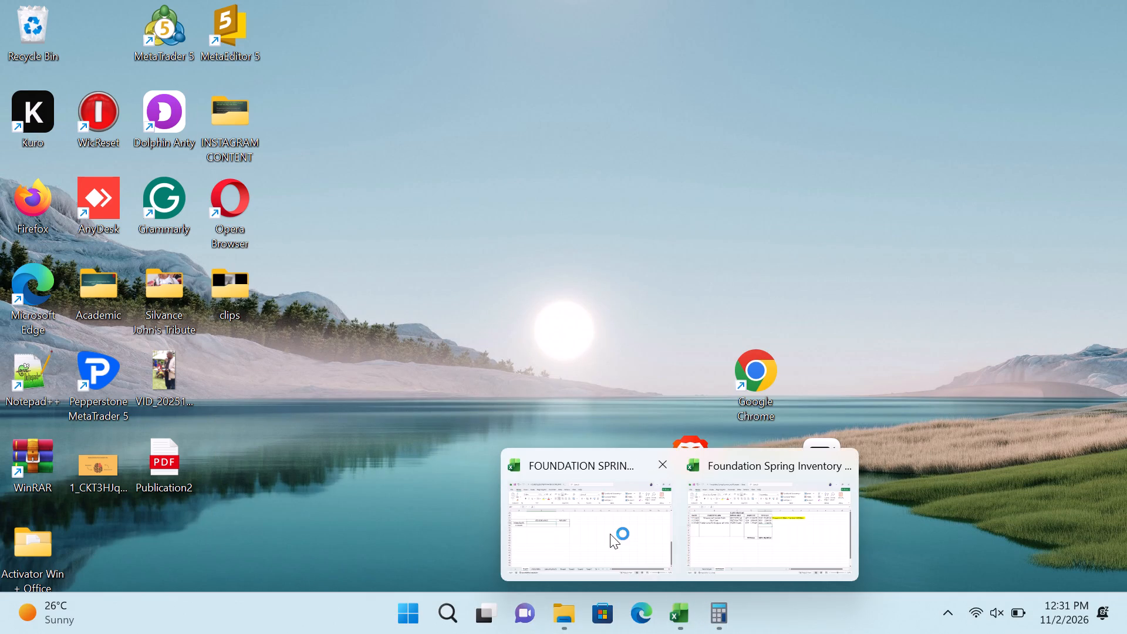
pyautogui.click(610, 534)
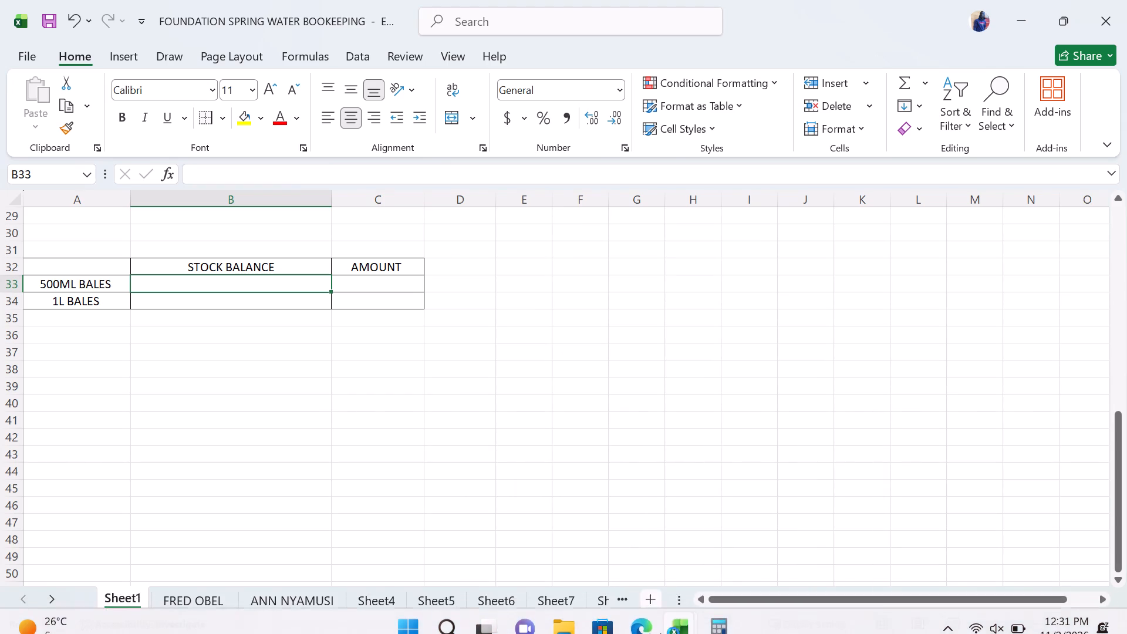
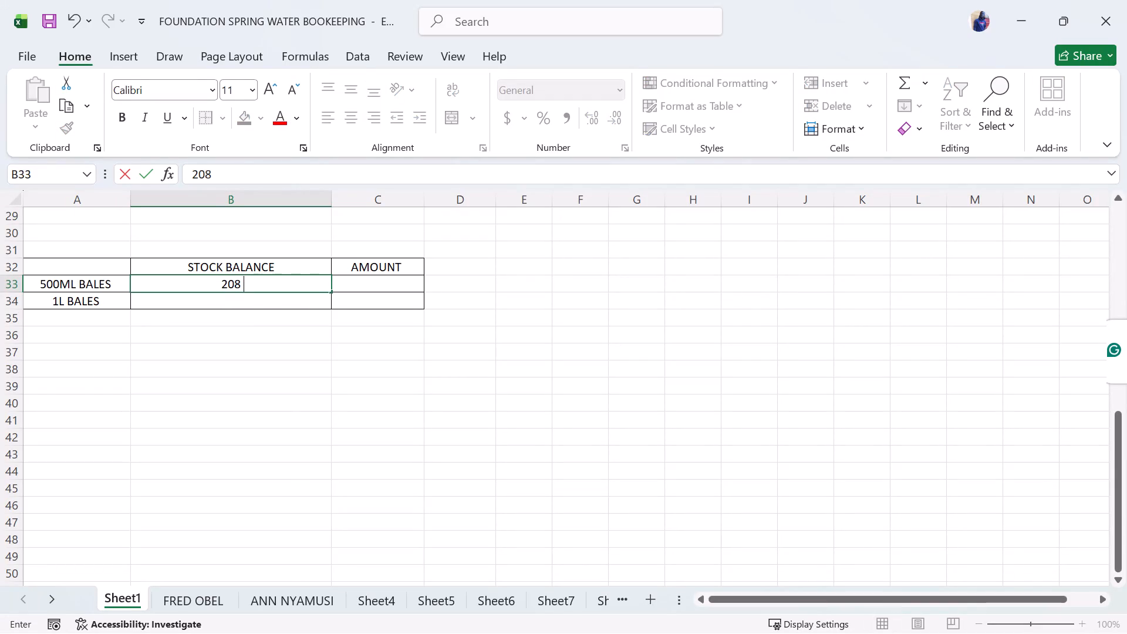
pyautogui.hotkey('shift', '@')
pyautogui.write('350')
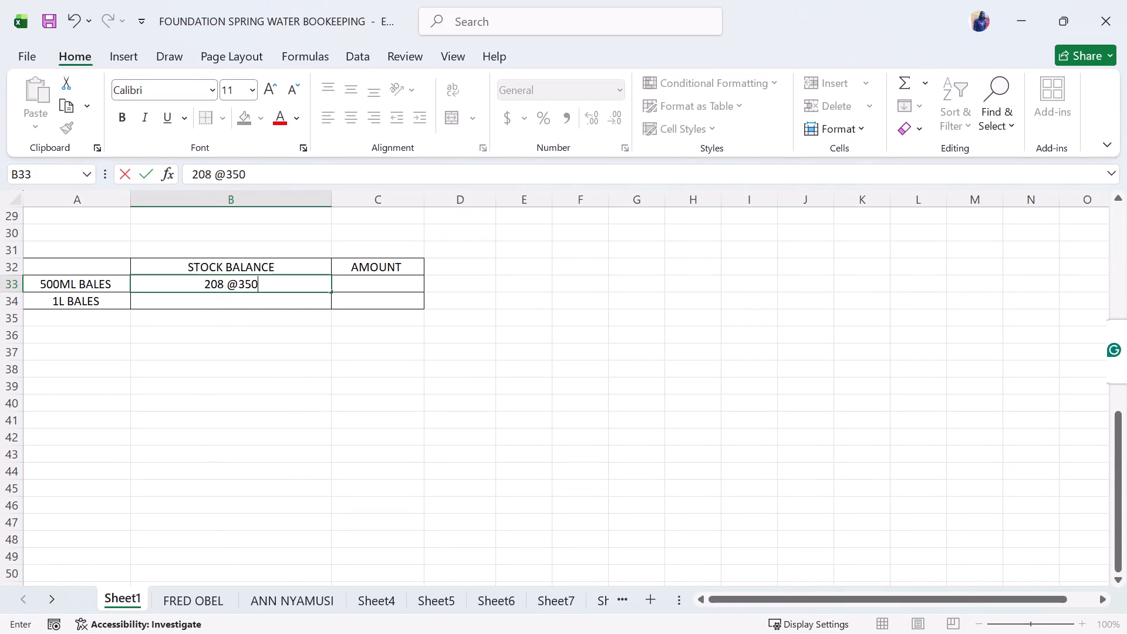
# Begin a formula in the AMOUNT cell of the 500ML BALES row.
pyautogui.click(359, 291)
pyautogui.press('=')
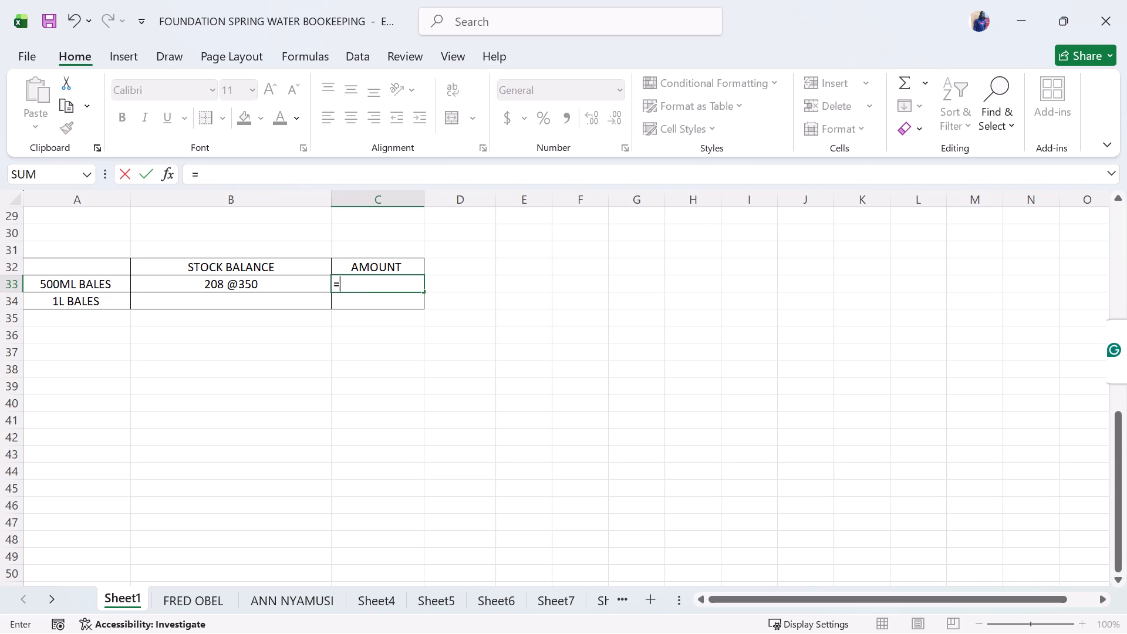
# Complete the 500ML BALES row's AMOUNT entry with the value 72800.
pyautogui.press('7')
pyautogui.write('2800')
# Enter 69@350 as the STOCK BALANCE in the 1L BALES row and reselect that cell.
pyautogui.click(224, 299)
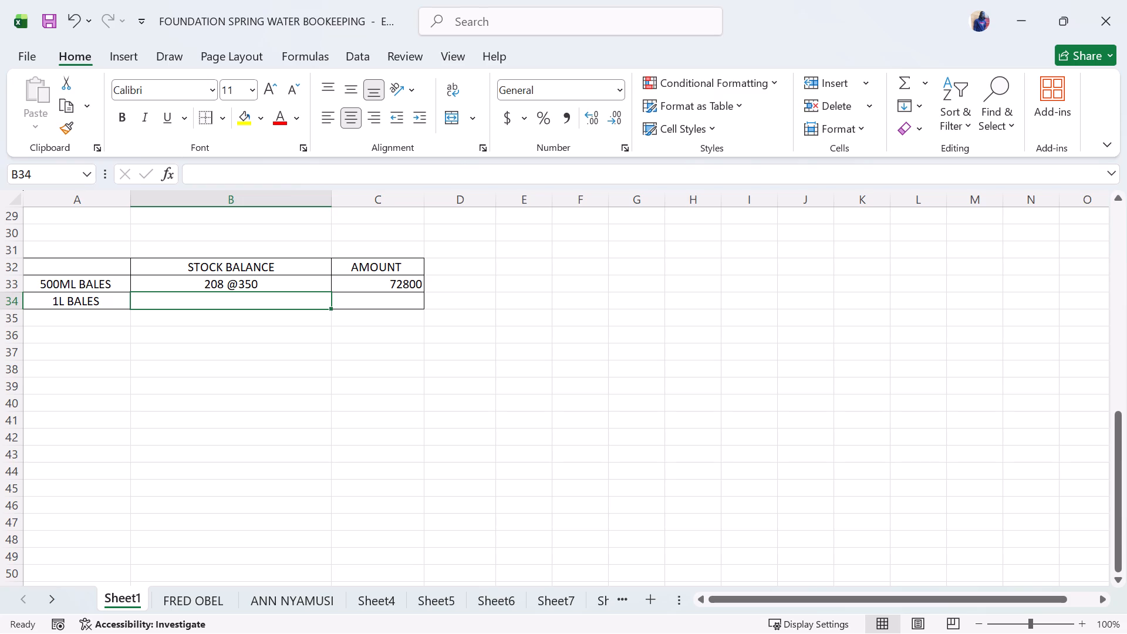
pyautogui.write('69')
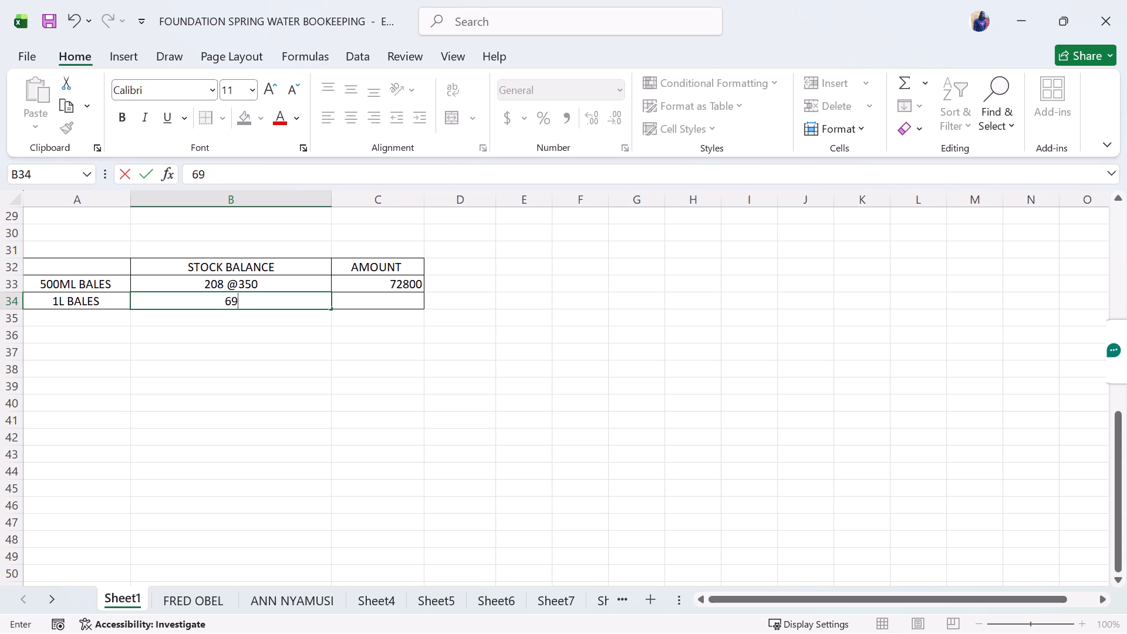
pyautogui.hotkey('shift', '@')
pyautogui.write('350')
pyautogui.click(400, 301)
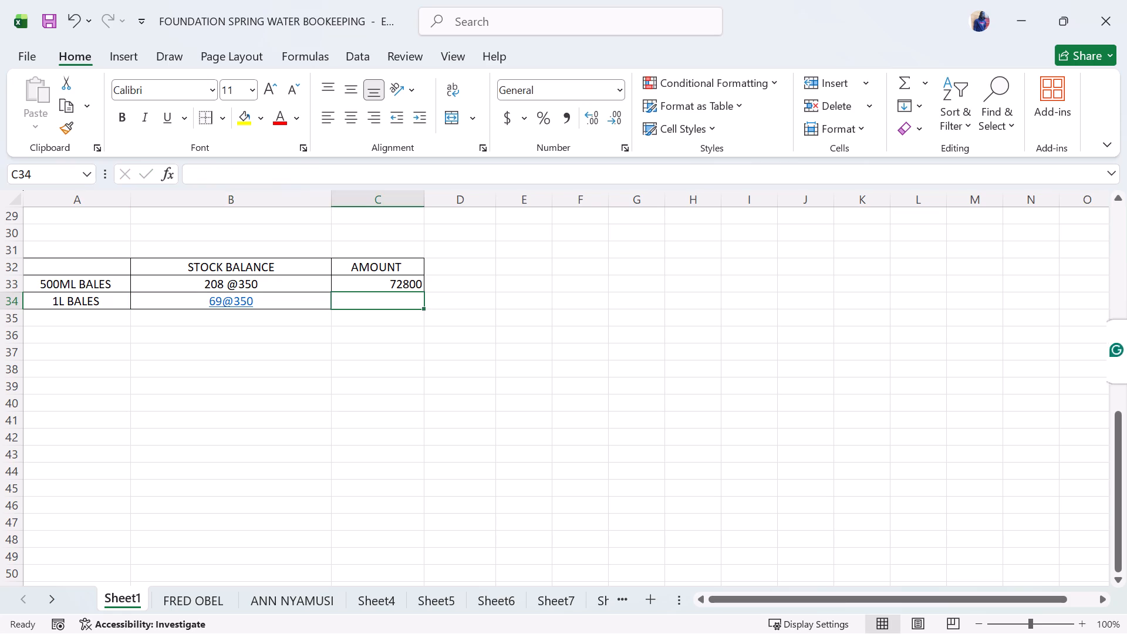
pyautogui.click(235, 300)
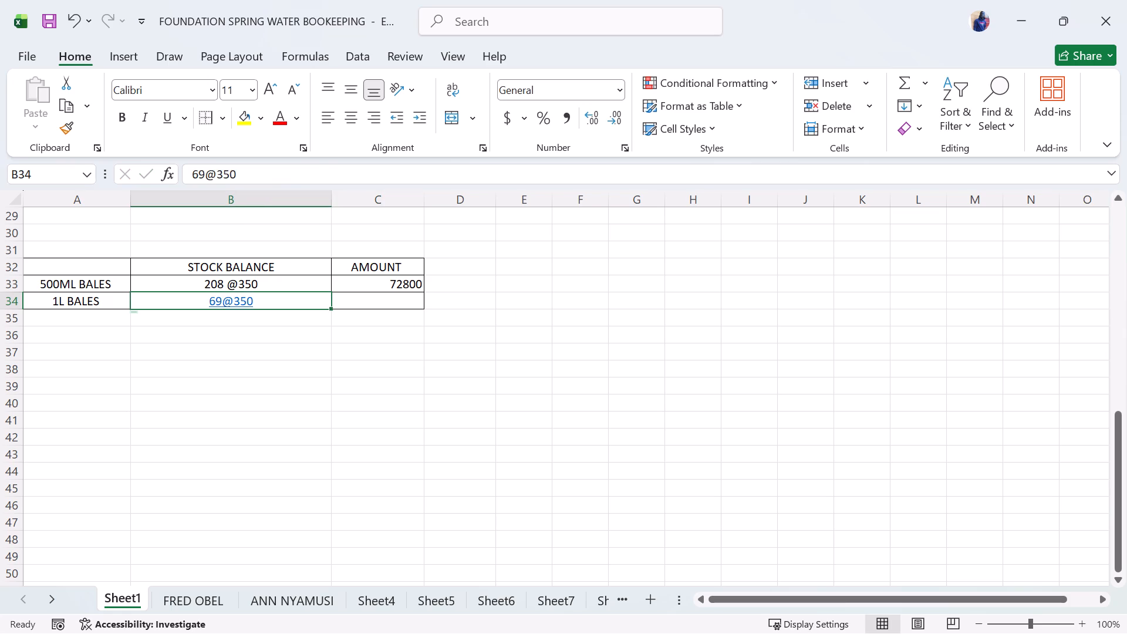
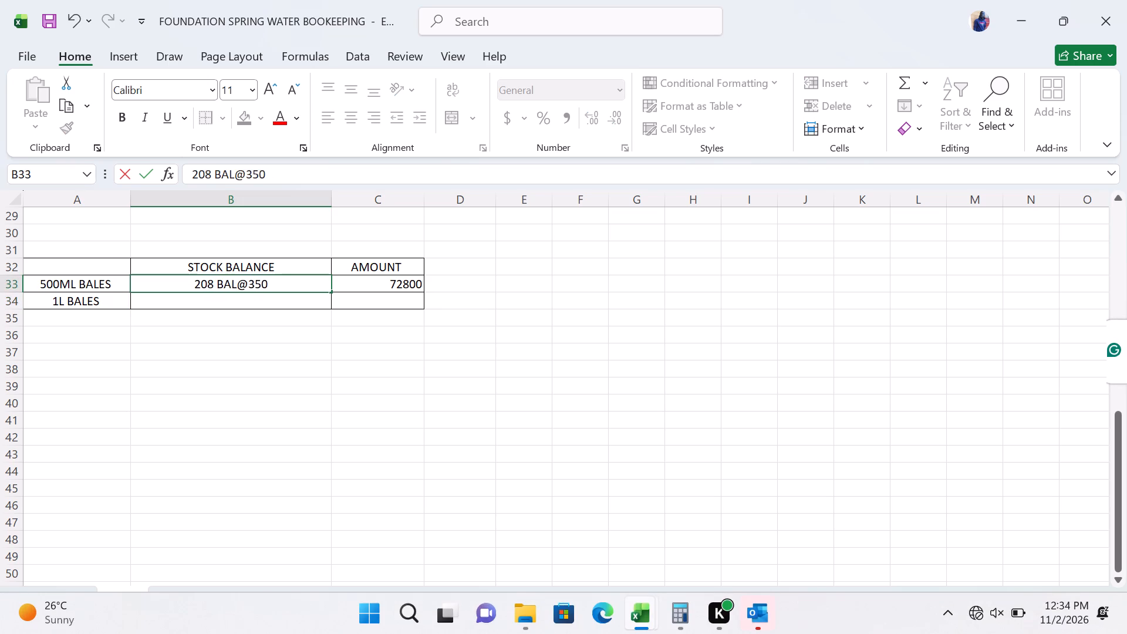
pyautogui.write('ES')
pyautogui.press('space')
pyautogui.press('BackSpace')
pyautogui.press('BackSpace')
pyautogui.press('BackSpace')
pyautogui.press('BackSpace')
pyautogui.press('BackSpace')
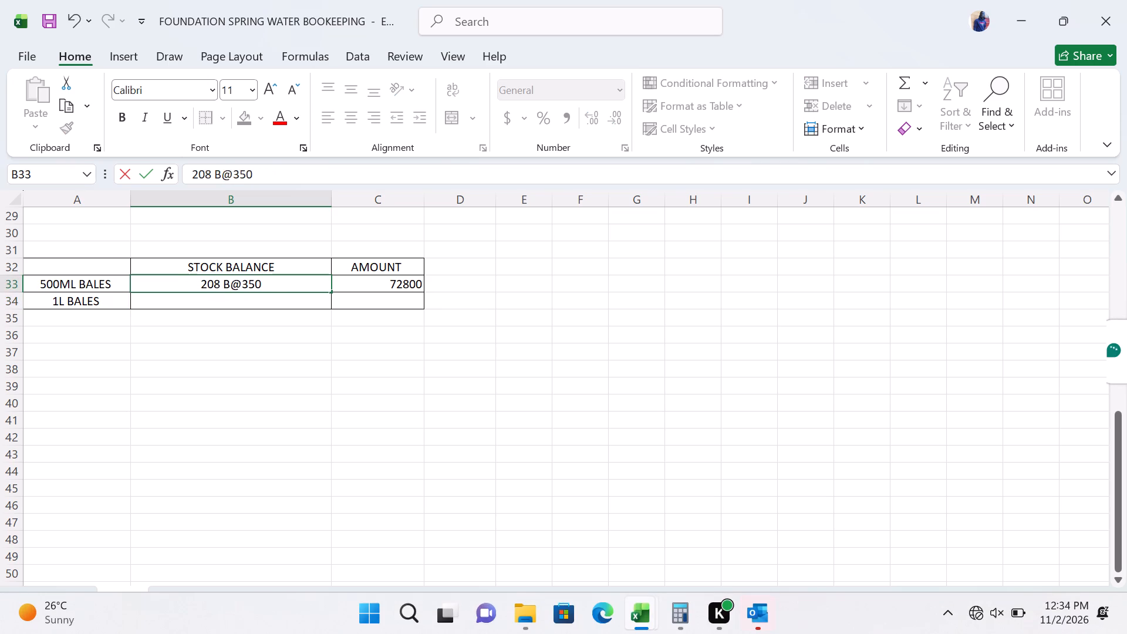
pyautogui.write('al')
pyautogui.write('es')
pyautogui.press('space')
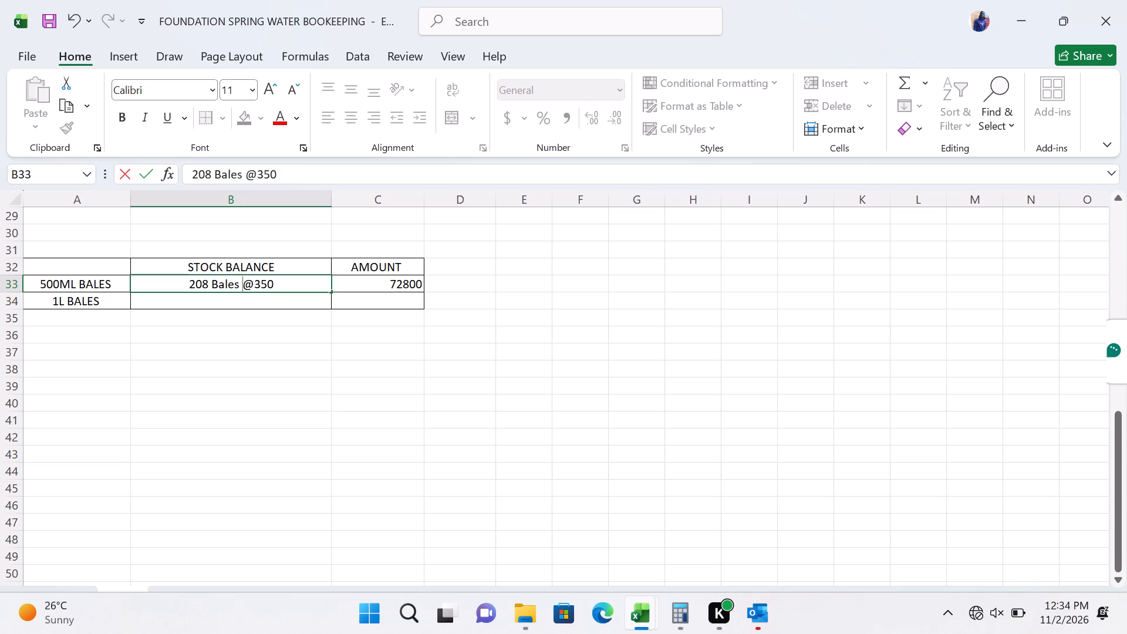
pyautogui.click(220, 305)
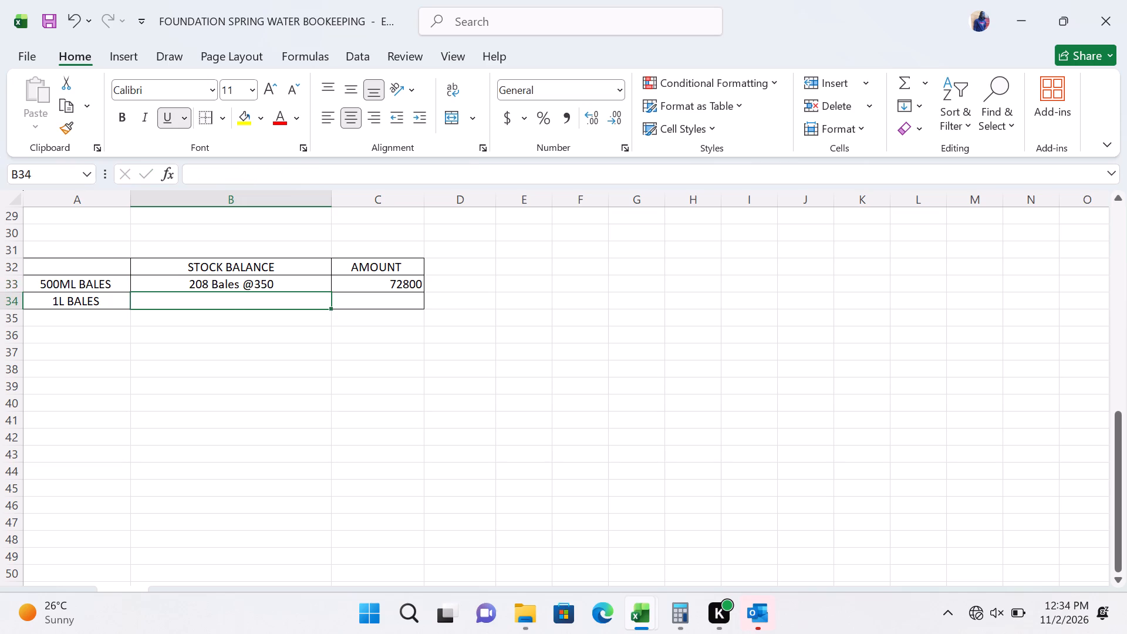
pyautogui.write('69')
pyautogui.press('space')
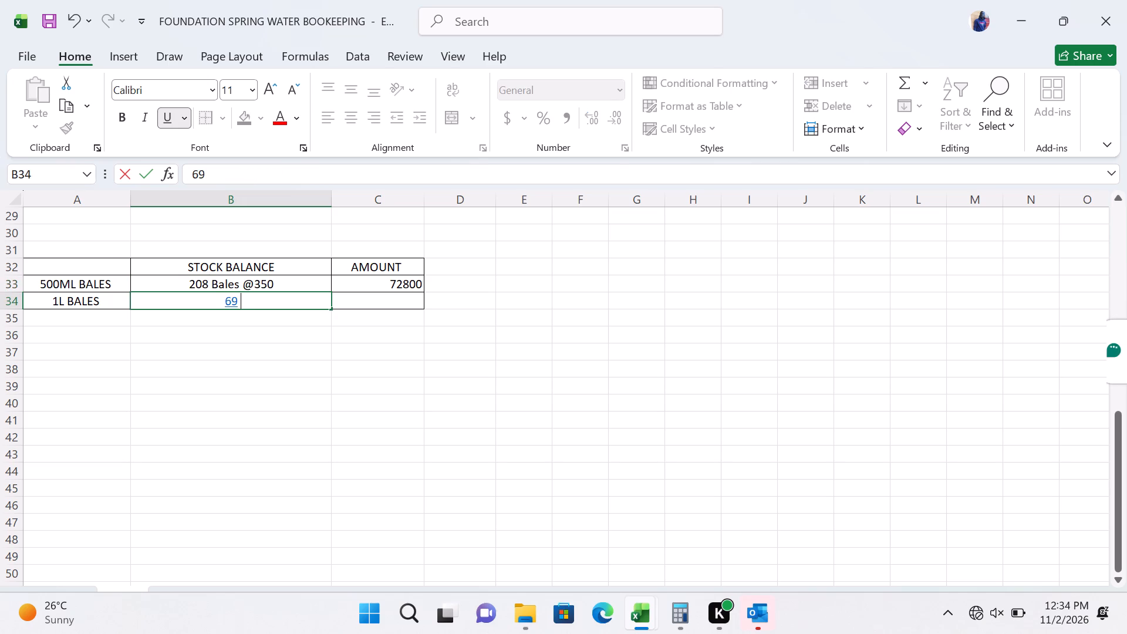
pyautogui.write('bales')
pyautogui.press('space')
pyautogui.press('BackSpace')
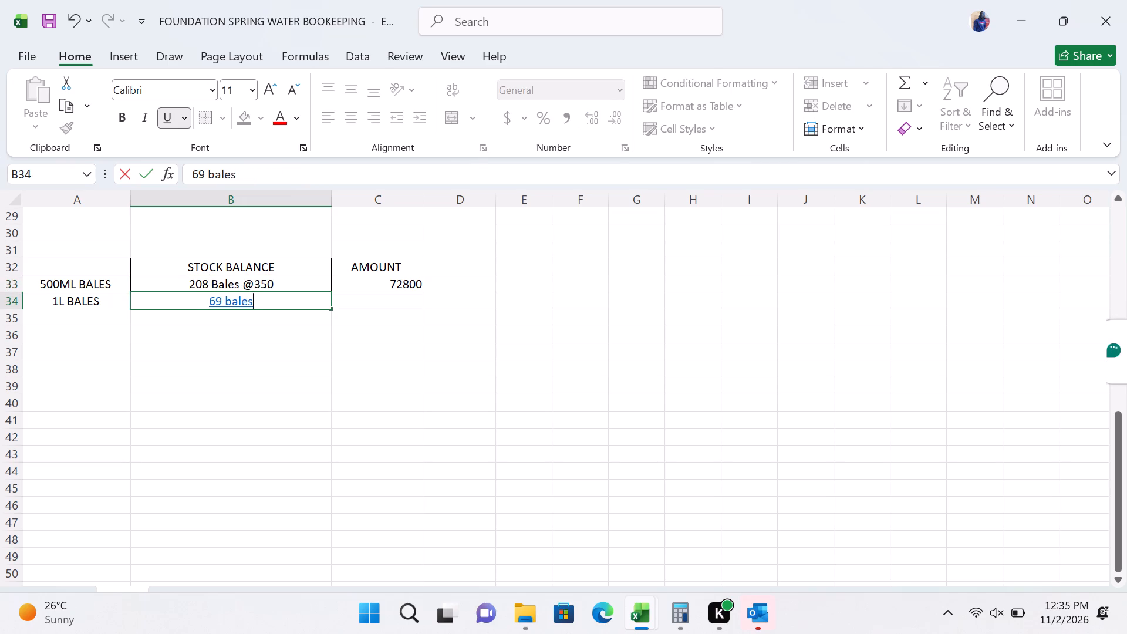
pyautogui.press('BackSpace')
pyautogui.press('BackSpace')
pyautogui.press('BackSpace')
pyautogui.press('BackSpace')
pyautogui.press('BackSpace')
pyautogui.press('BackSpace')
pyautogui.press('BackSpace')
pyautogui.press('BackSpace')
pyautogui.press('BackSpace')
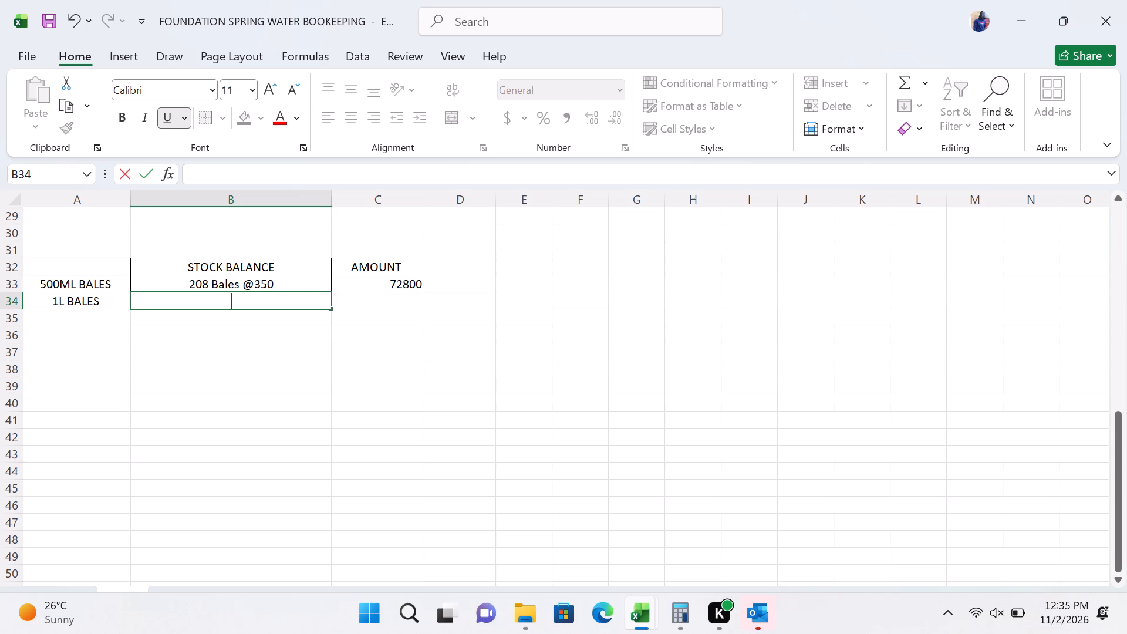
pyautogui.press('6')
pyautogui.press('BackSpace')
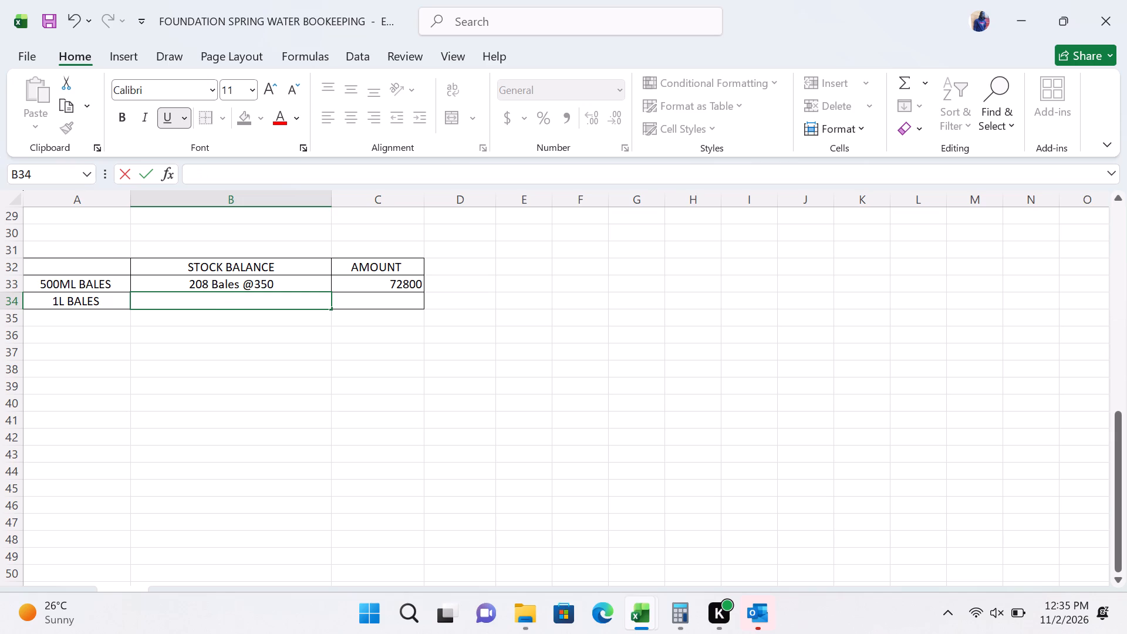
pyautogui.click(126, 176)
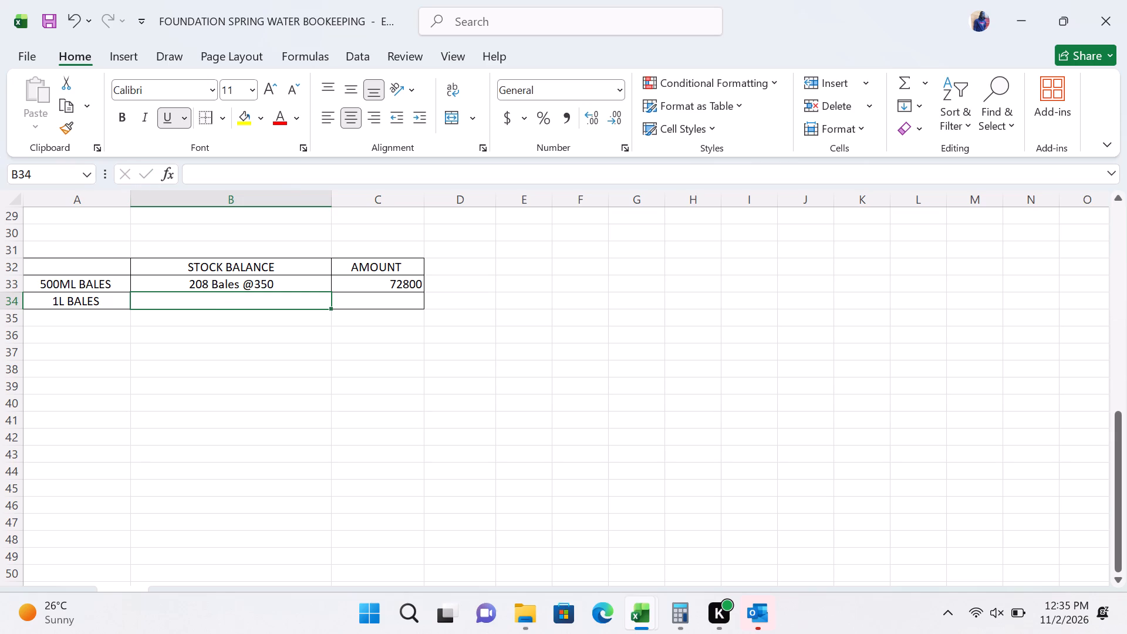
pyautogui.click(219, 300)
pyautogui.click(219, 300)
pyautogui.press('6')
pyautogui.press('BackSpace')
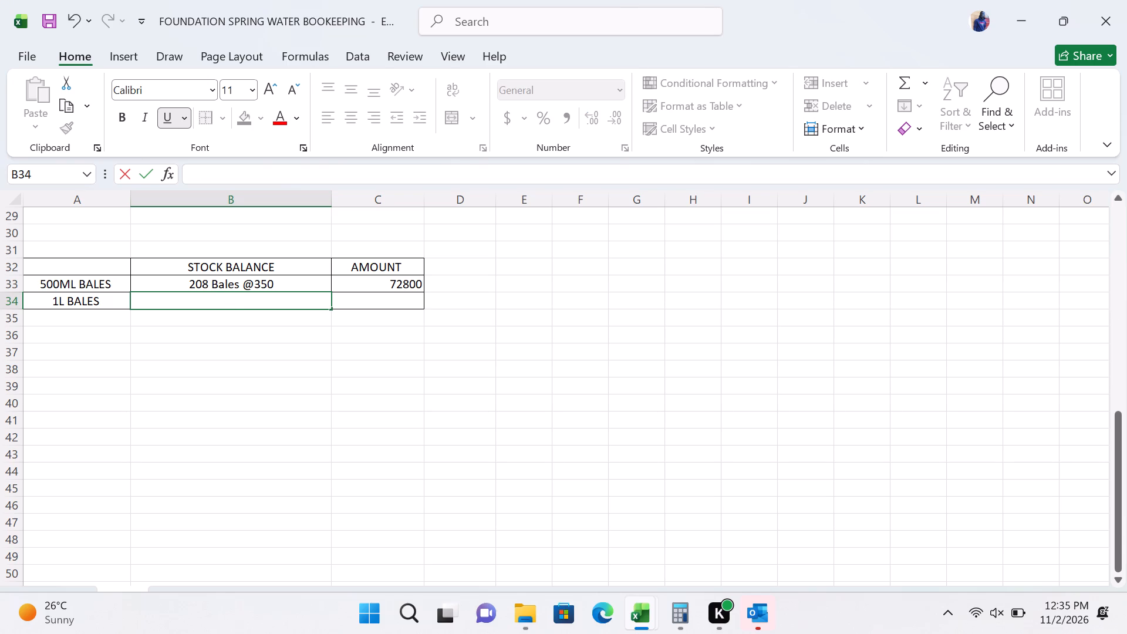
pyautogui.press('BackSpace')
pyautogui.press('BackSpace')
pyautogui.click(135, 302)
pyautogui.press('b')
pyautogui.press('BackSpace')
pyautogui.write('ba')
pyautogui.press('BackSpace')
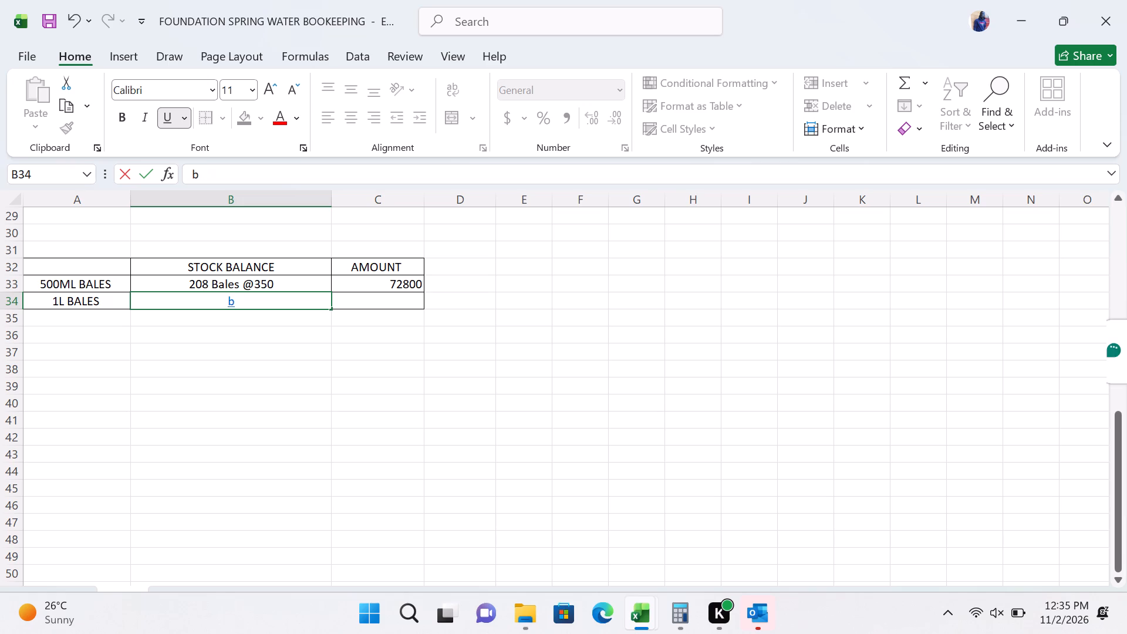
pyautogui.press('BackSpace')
pyautogui.write('69 bales')
pyautogui.press('space')
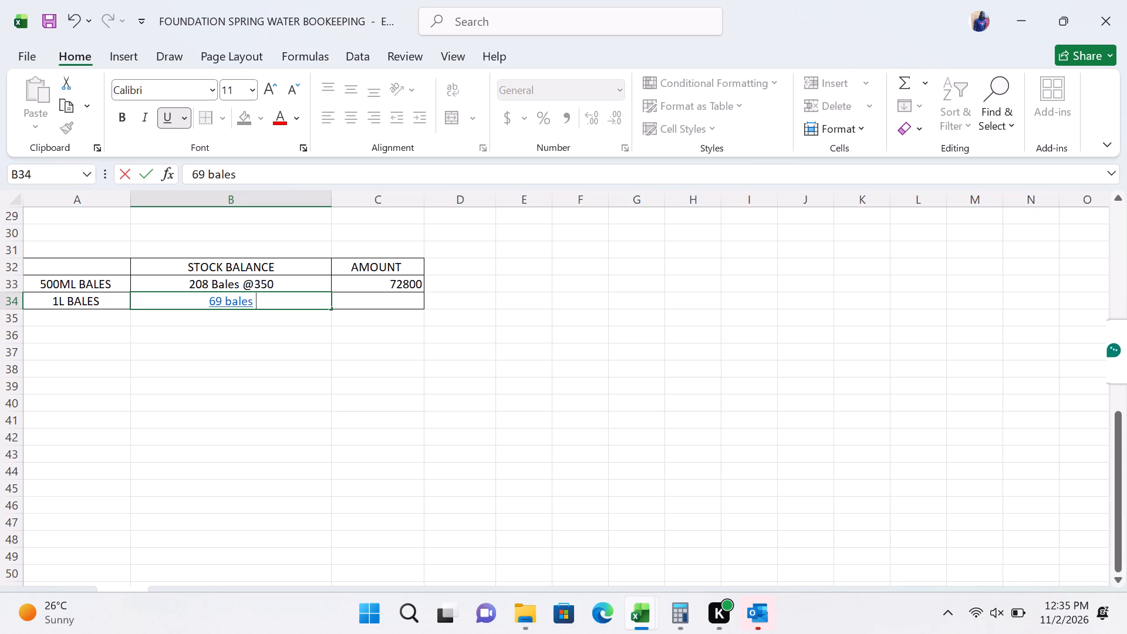
pyautogui.hotkey('shift', '@')
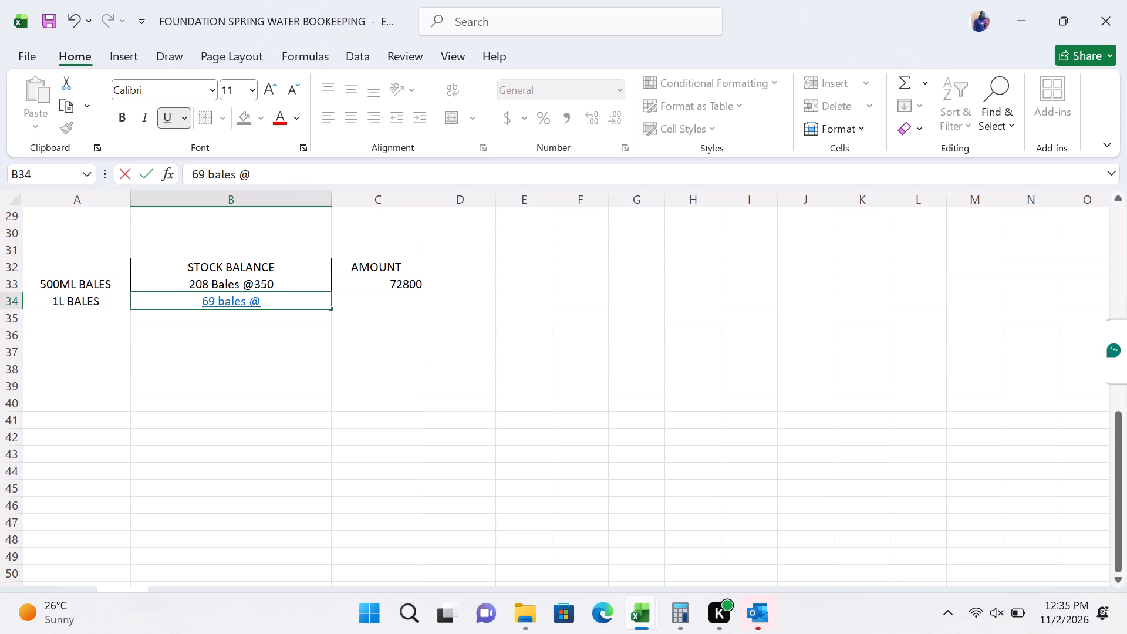
pyautogui.write('350')
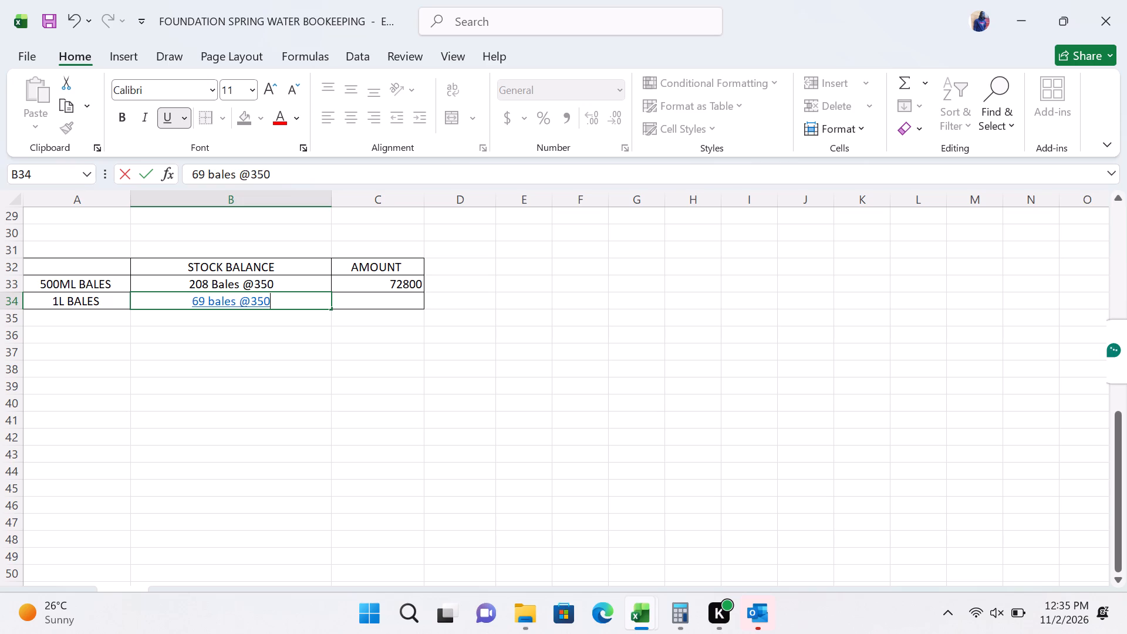
pyautogui.click(372, 302)
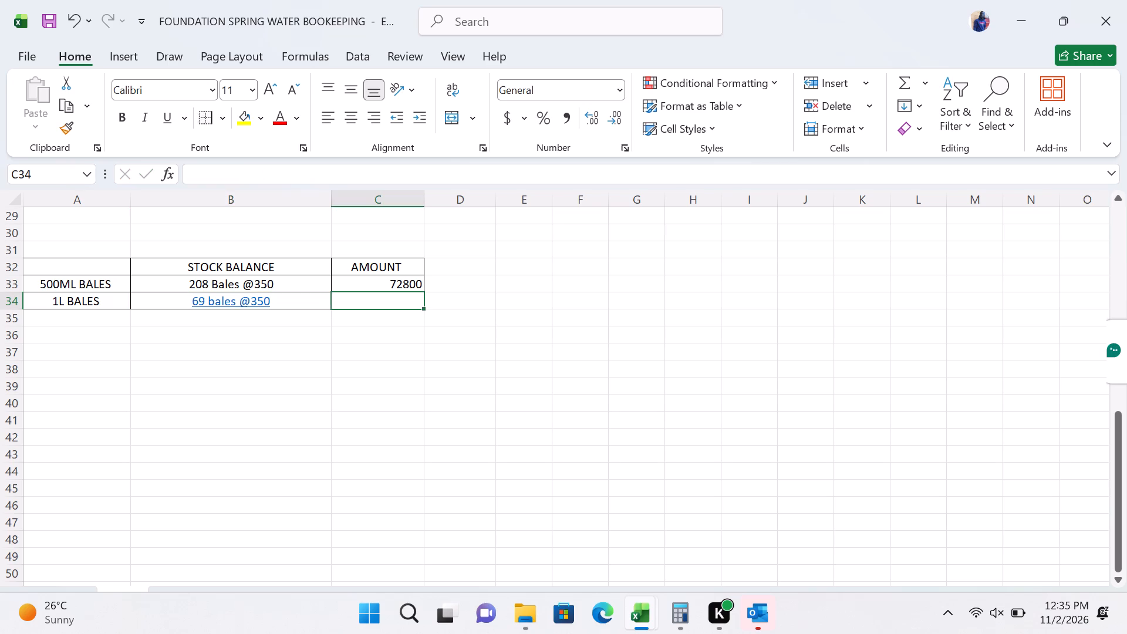
# Make the 1L BALES stock balance text black and remove its underline.
pyautogui.click(275, 290)
pyautogui.click(256, 298)
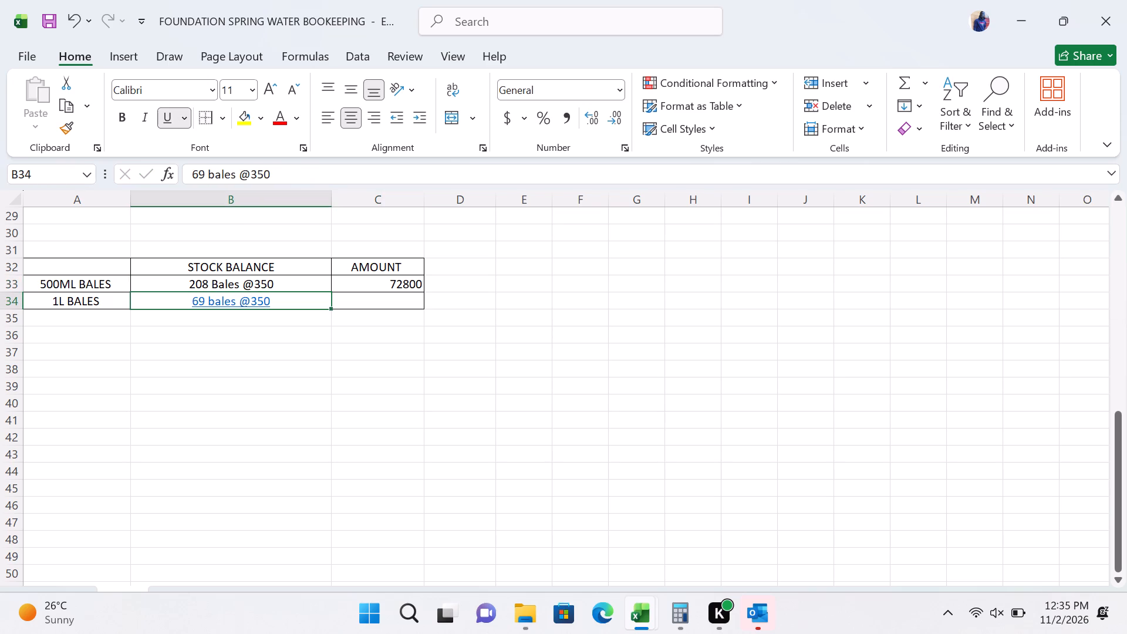
pyautogui.tripleClick(256, 298)
pyautogui.tripleClick(256, 298)
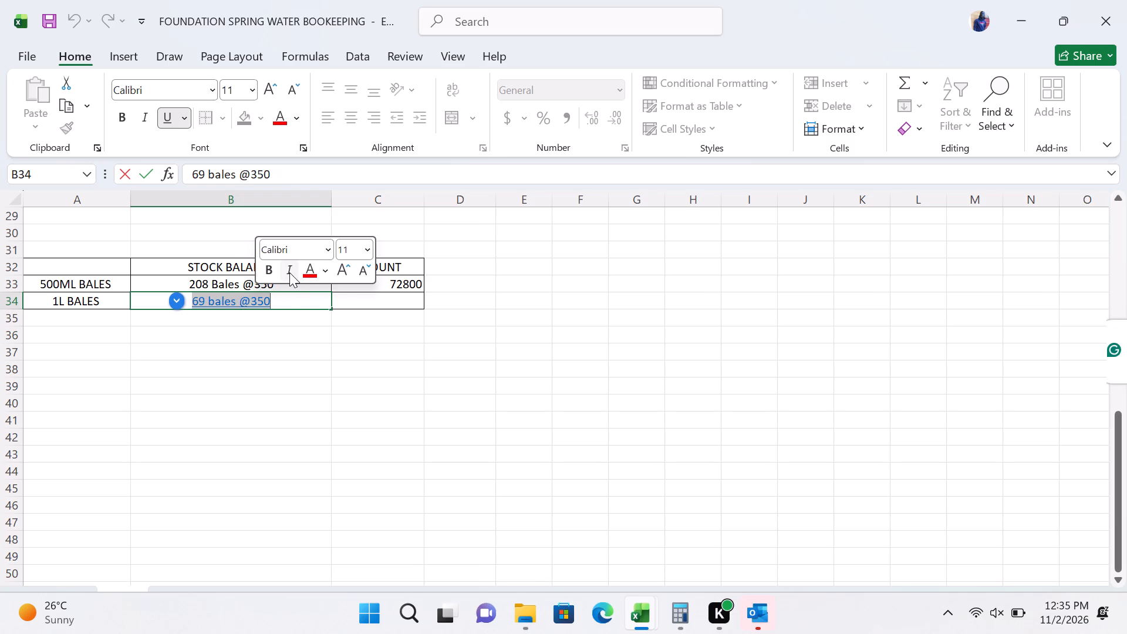
pyautogui.click(245, 120)
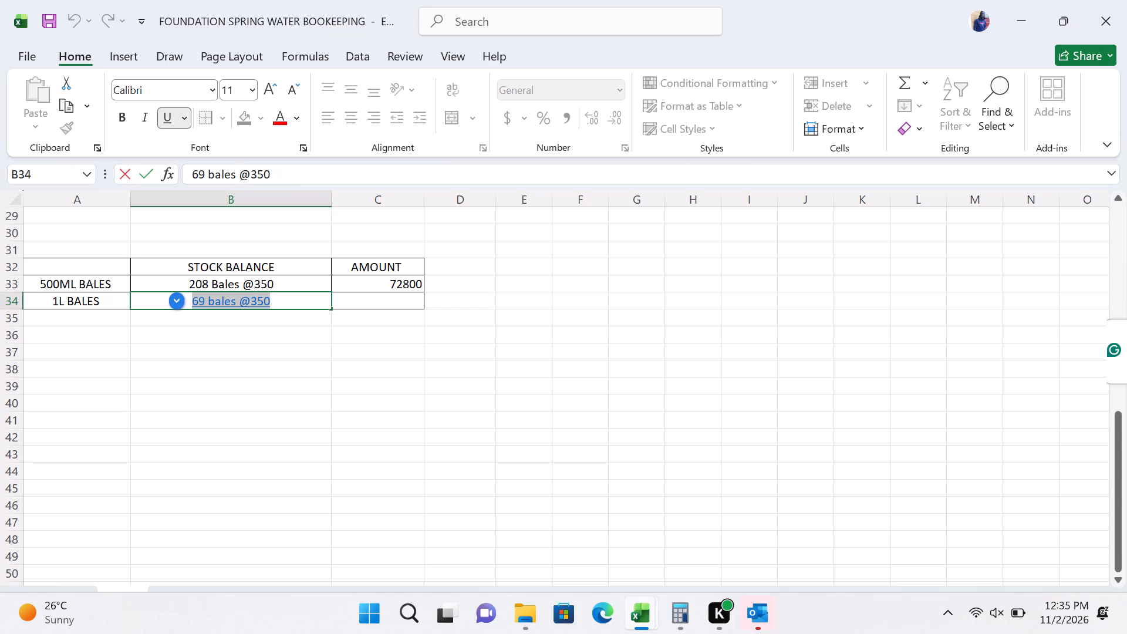
pyautogui.click(264, 299)
pyautogui.tripleClick(287, 298)
pyautogui.click(302, 116)
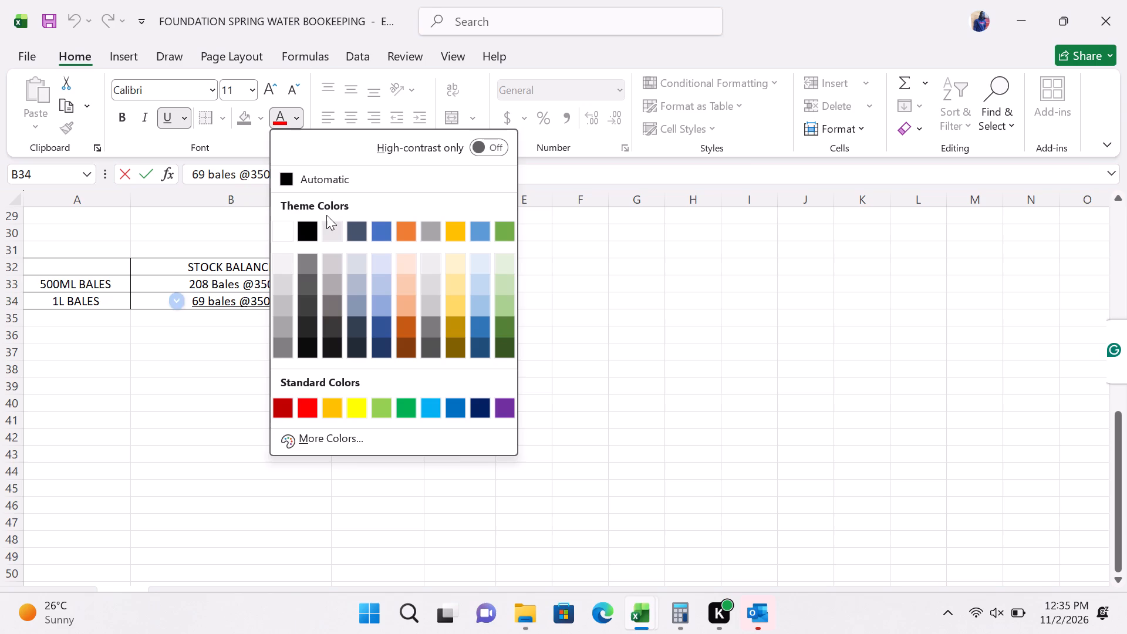
pyautogui.click(305, 228)
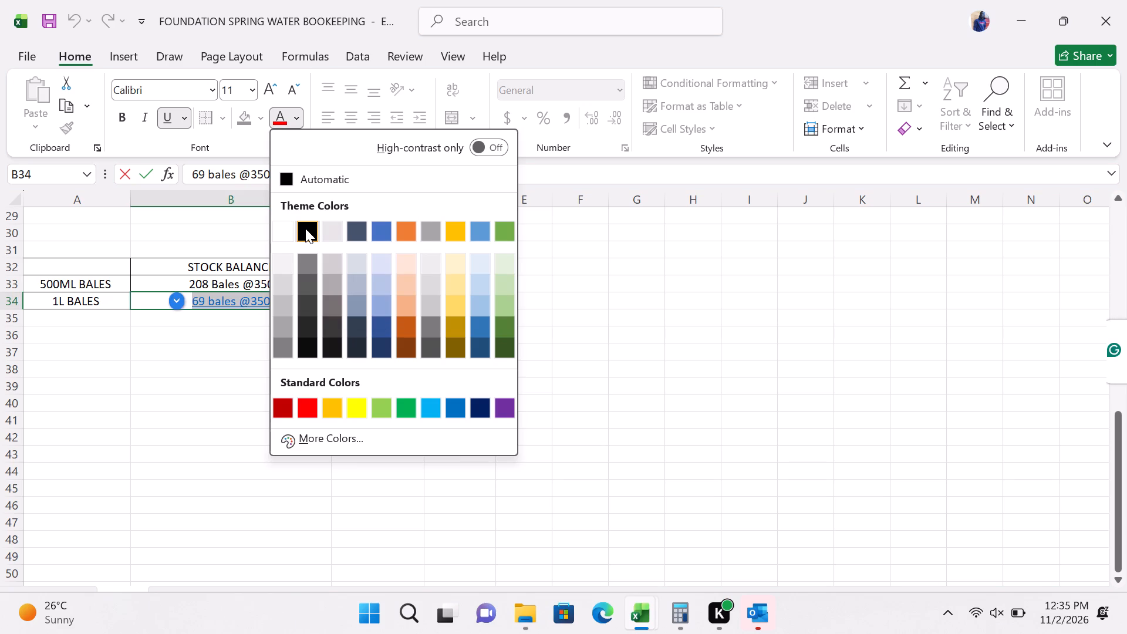
pyautogui.click(307, 224)
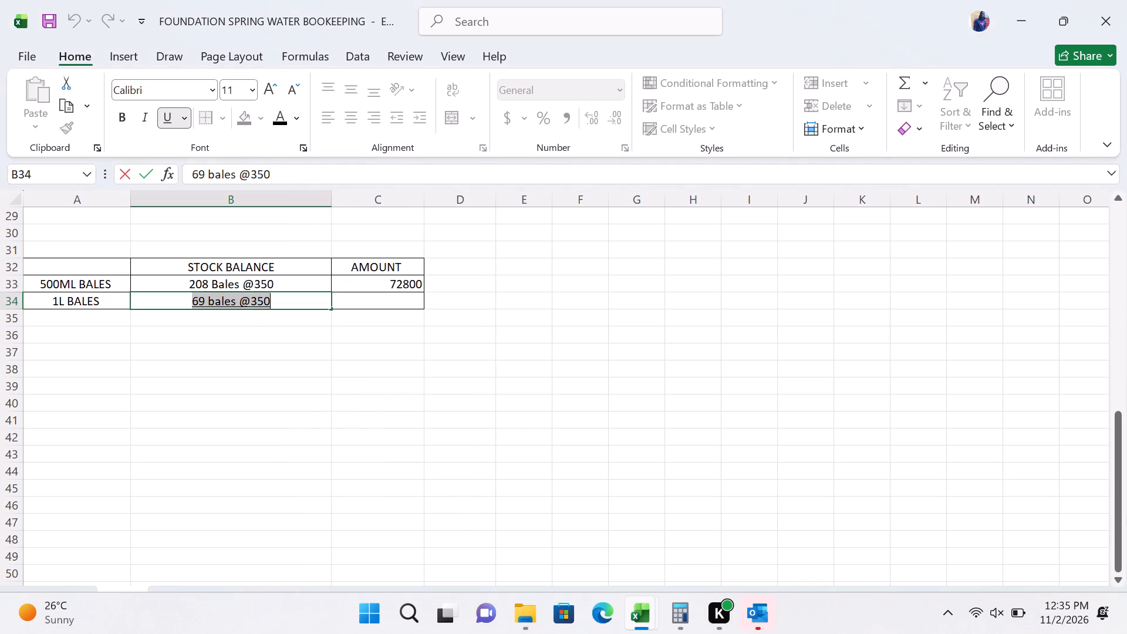
pyautogui.hotkey('ctrl', 'u')
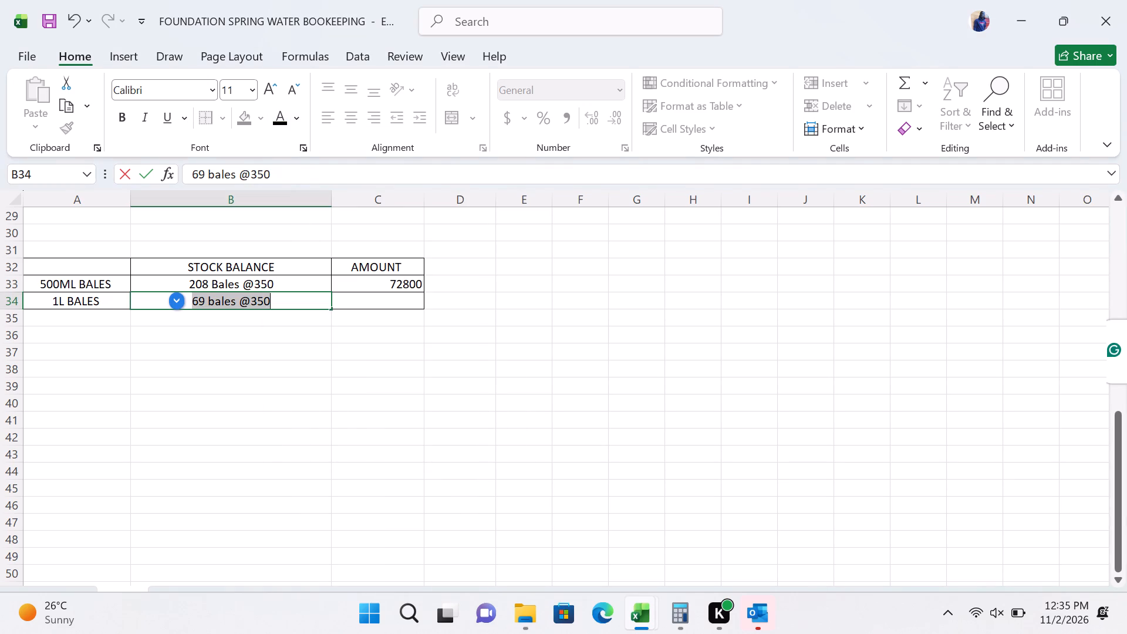
# Enter 24150 in the AMOUNT cell of the 1L BALES row.
pyautogui.click(379, 301)
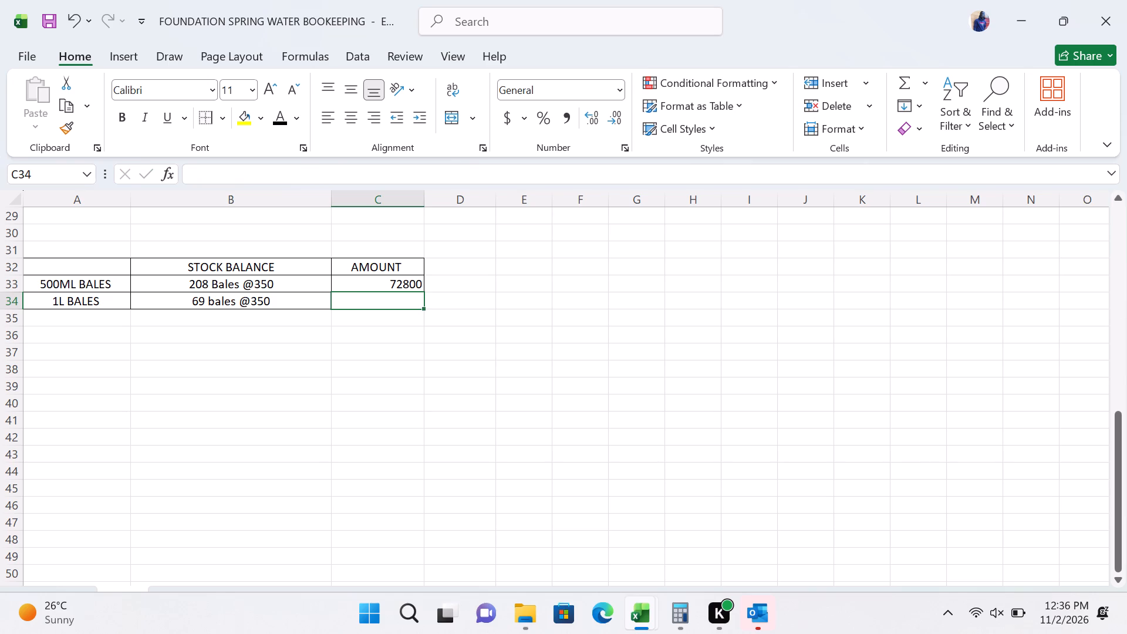
pyautogui.write('24')
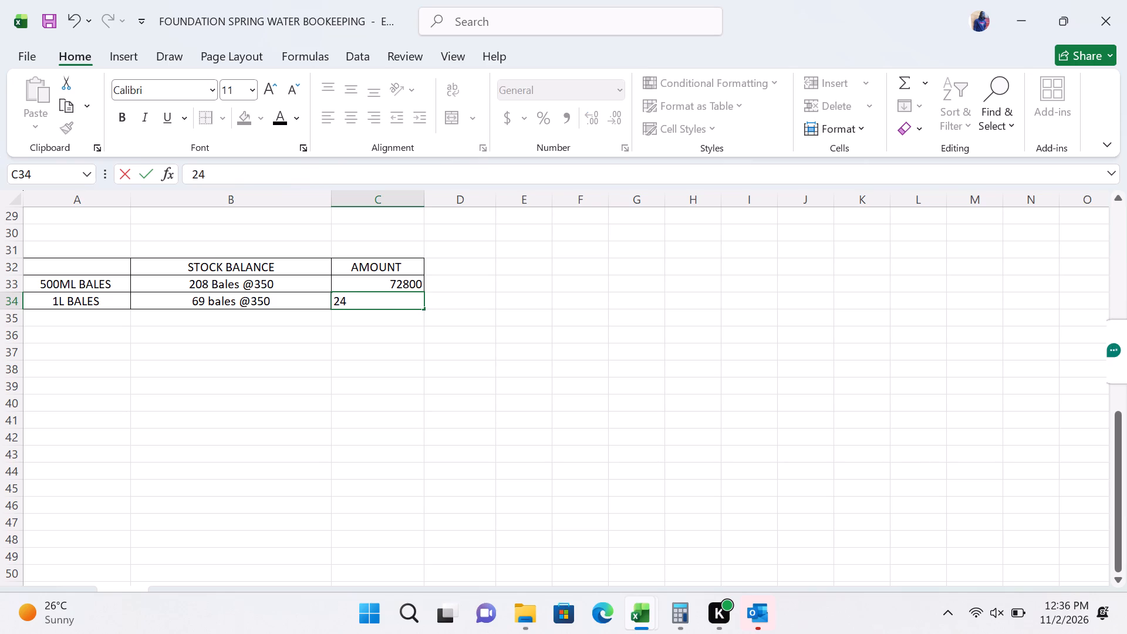
pyautogui.write('150')
pyautogui.click(254, 311)
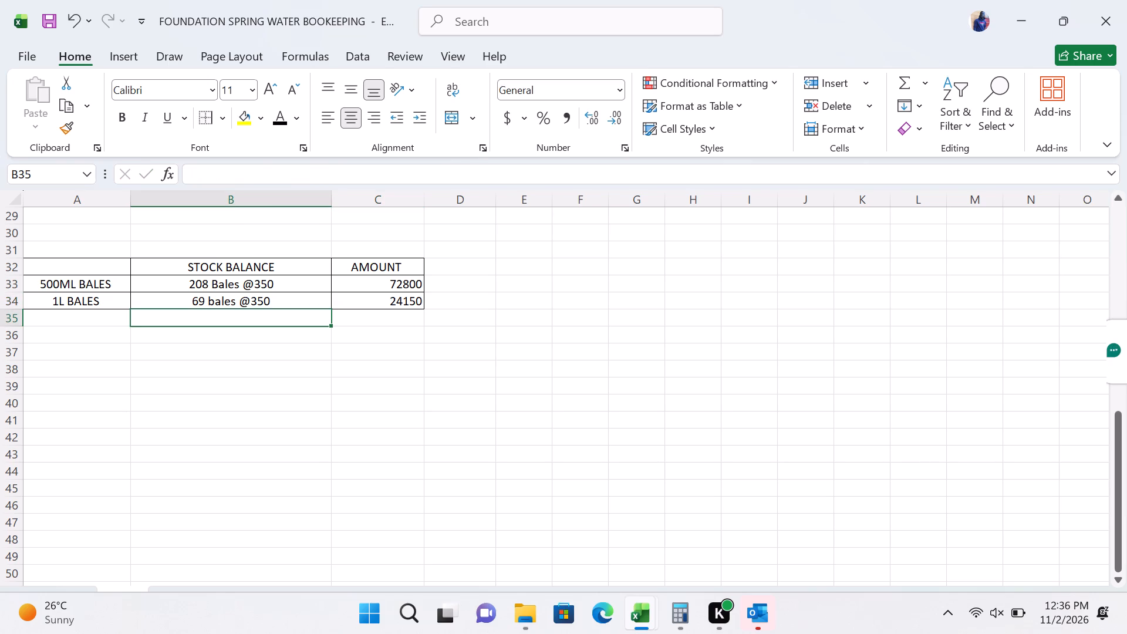
# Add the label Total in the STOCK BALANCE column, in the row directly below 1L BALES.
pyautogui.click(235, 318)
pyautogui.write('totals')
pyautogui.press('BackSpace')
pyautogui.press('BackSpace')
pyautogui.press('BackSpace')
pyautogui.press('BackSpace')
pyautogui.press('BackSpace')
pyautogui.press('BackSpace')
pyautogui.press('BackSpace')
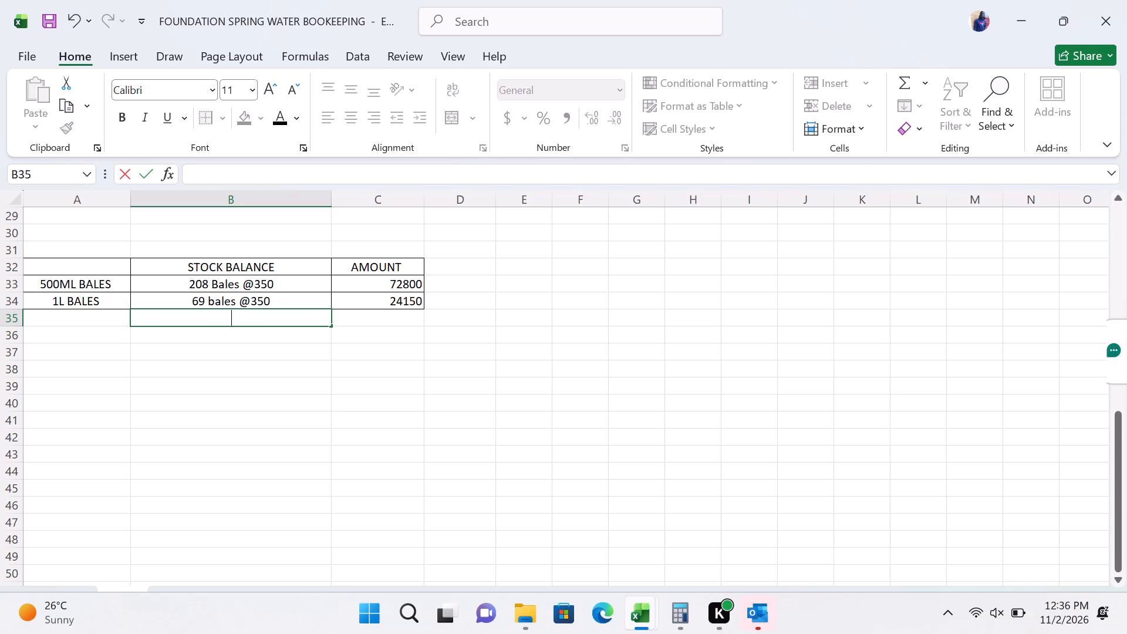
pyautogui.write('tal')
pyautogui.press('space')
pyautogui.press('BackSpace')
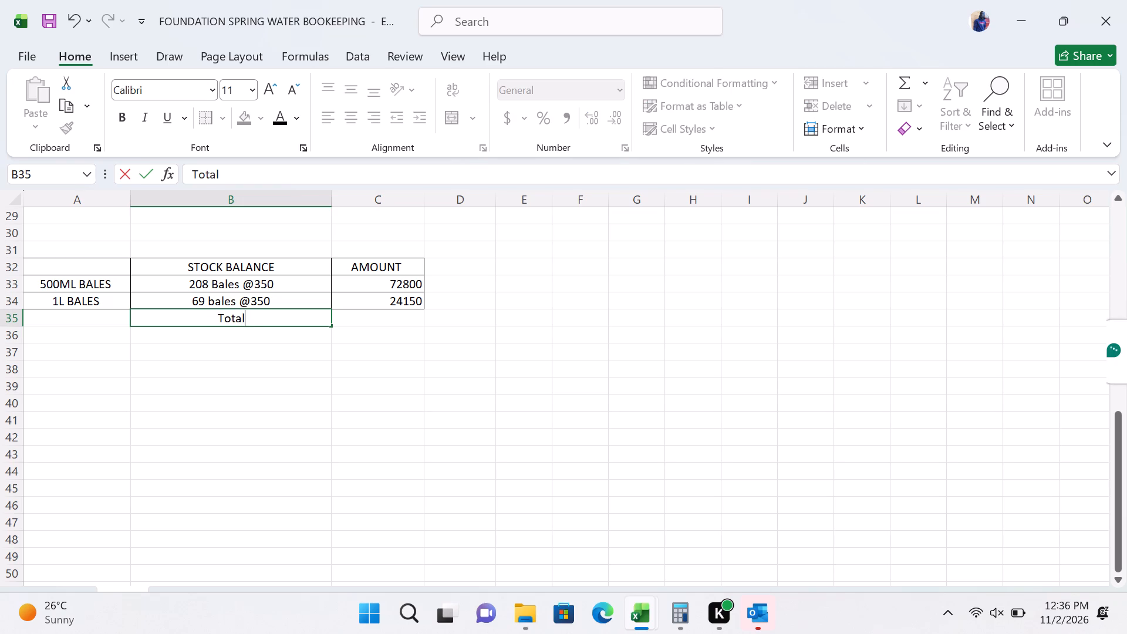
# Add up the 500ML BALES and 1L BALES amounts in the Total row's AMOUNT cell with a SUM formula of C33 and C34.
pyautogui.click(379, 318)
pyautogui.press('=')
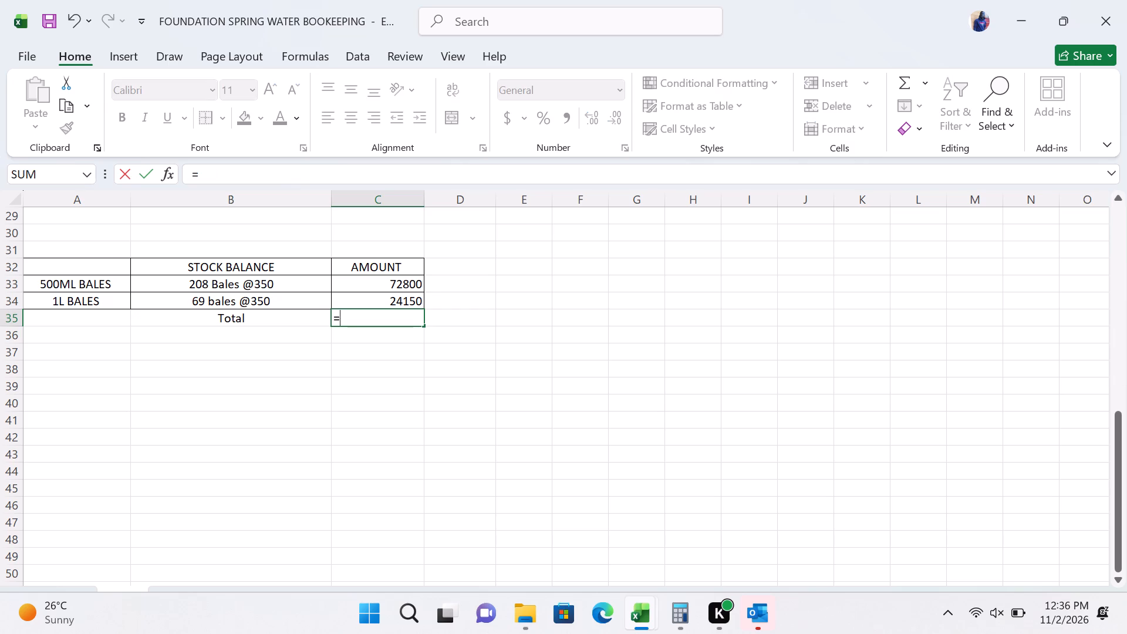
pyautogui.click(396, 287)
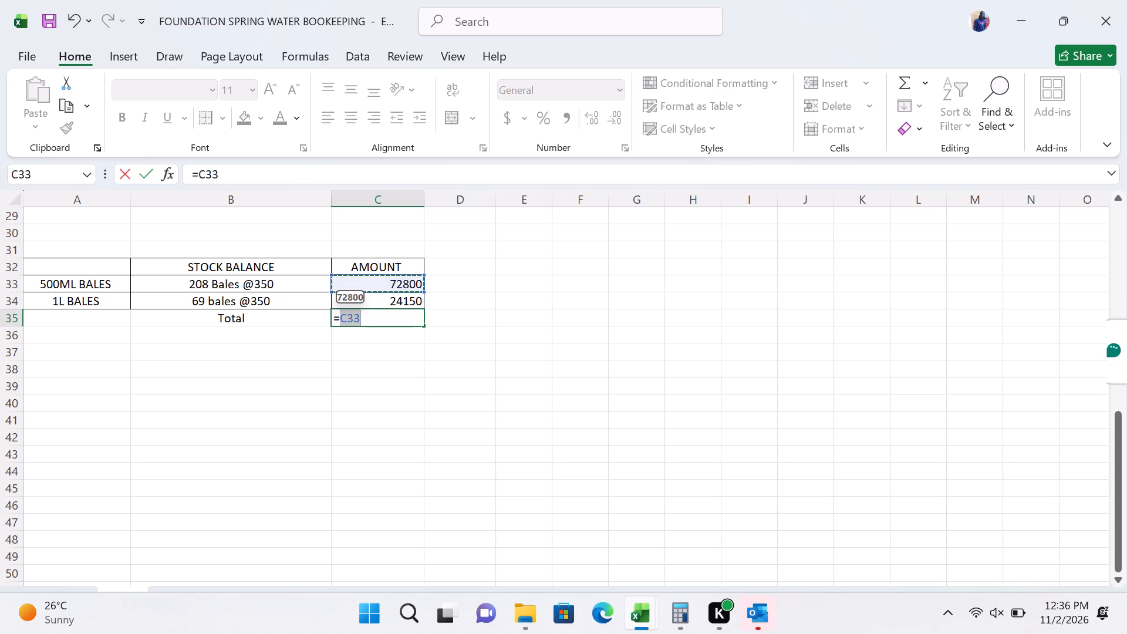
pyautogui.press('BackSpace')
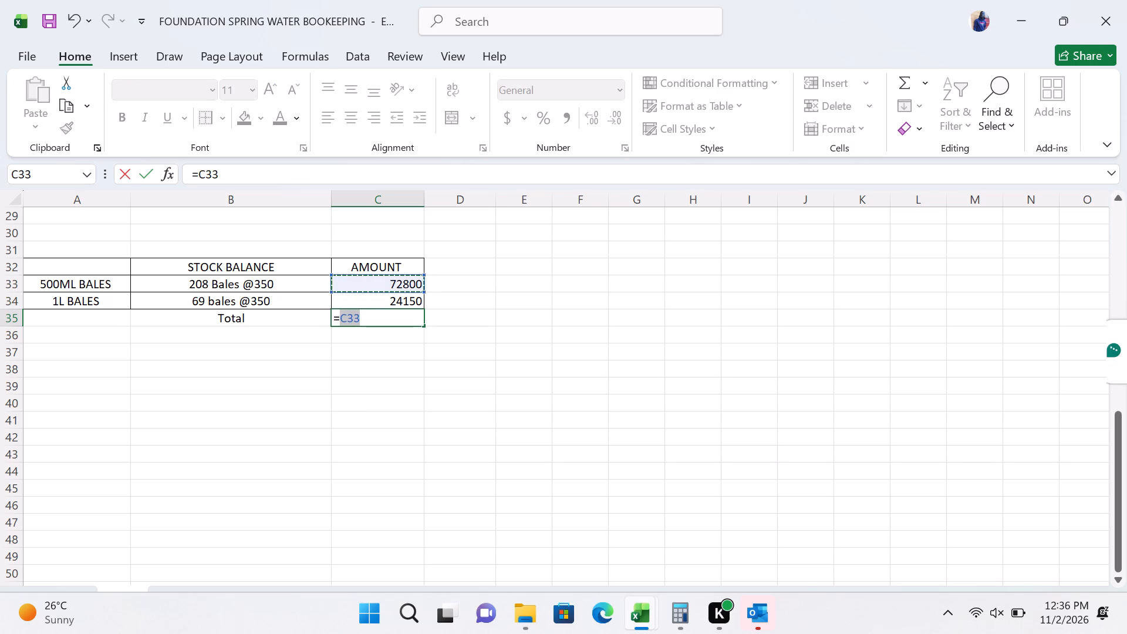
pyautogui.write('su')
pyautogui.press('m')
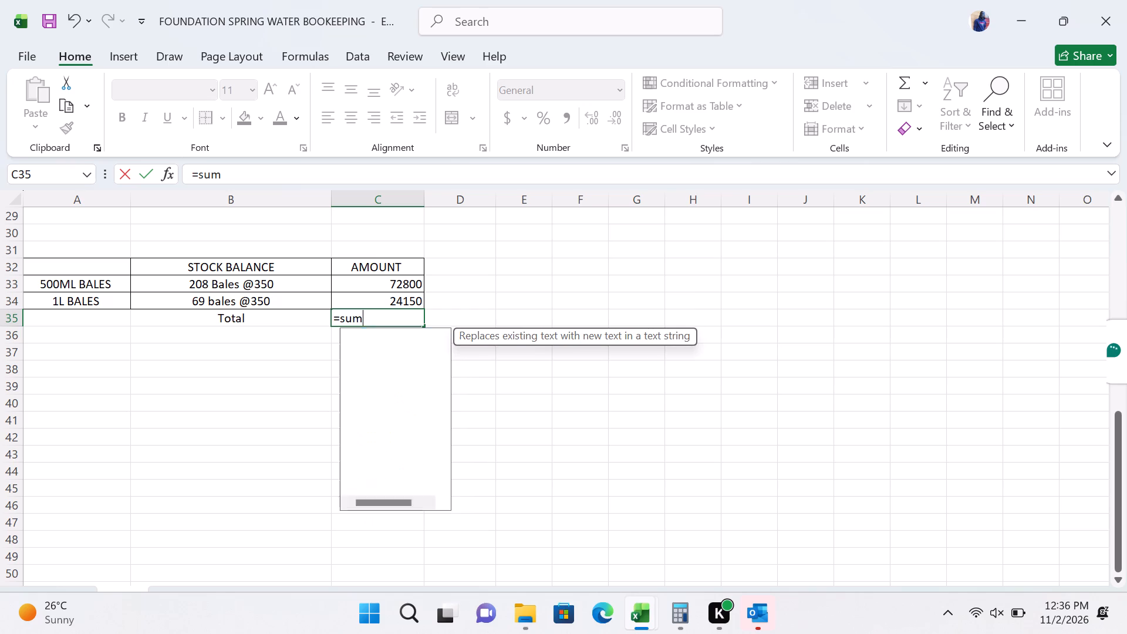
pyautogui.doubleClick(388, 338)
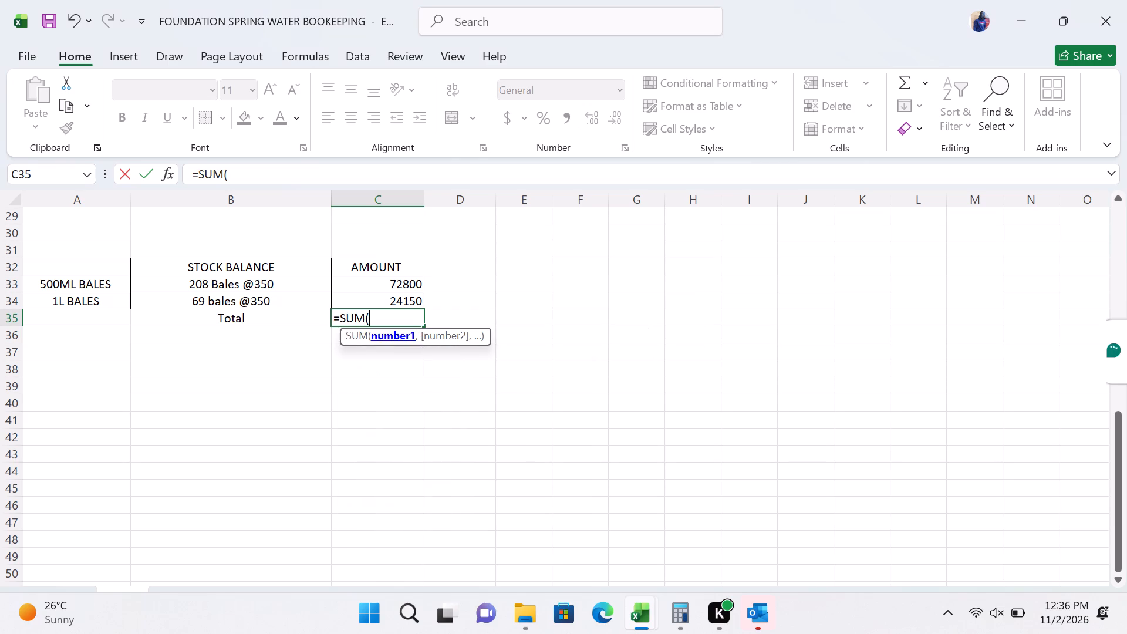
pyautogui.click(400, 282)
pyautogui.press(',')
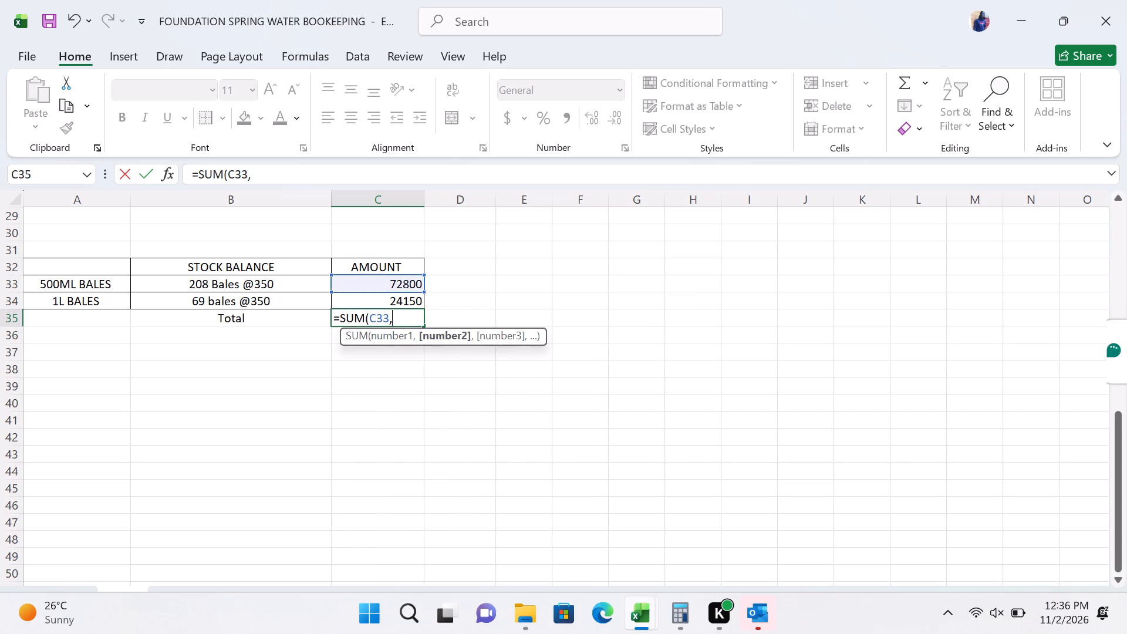
pyautogui.moveTo(396, 299); pyautogui.dragTo(402, 307)
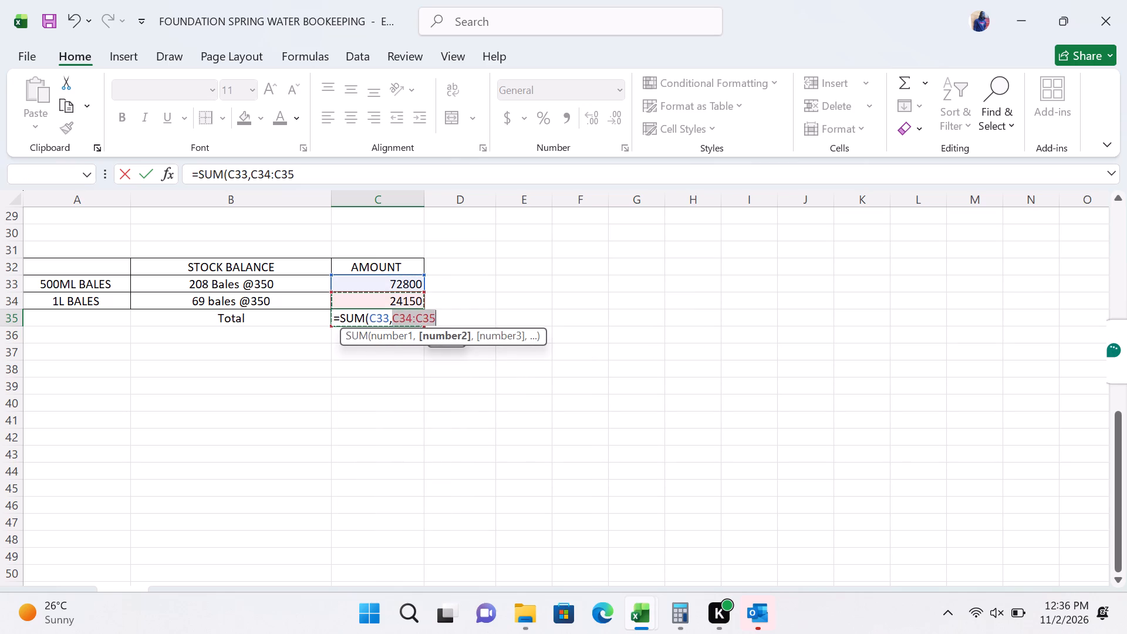
pyautogui.moveTo(402, 307); pyautogui.dragTo(404, 299)
pyautogui.press('Return')
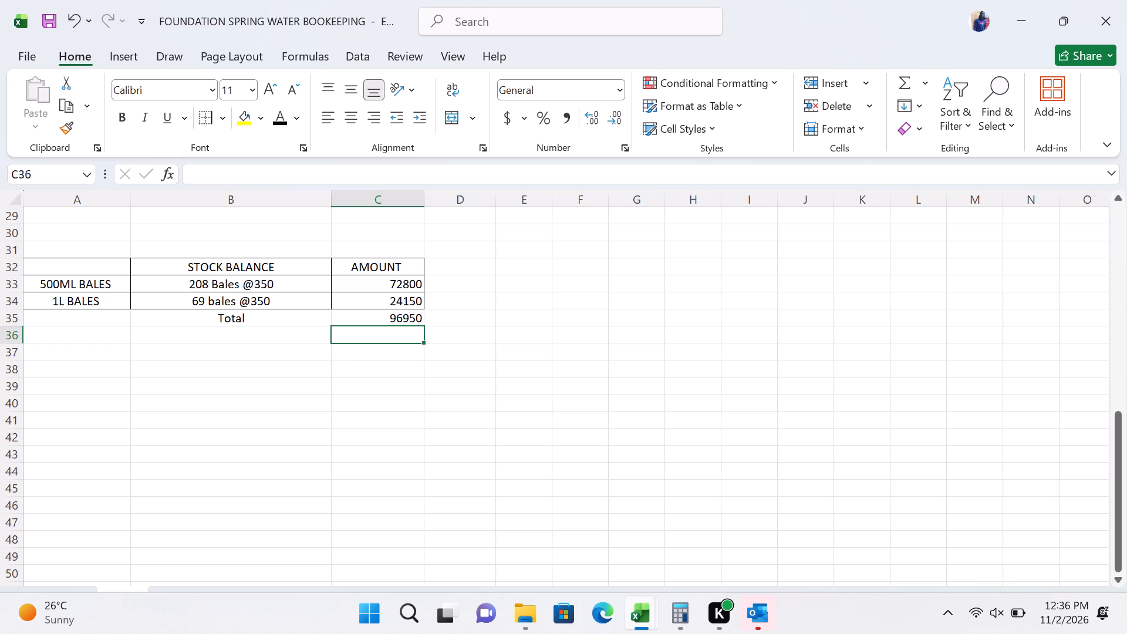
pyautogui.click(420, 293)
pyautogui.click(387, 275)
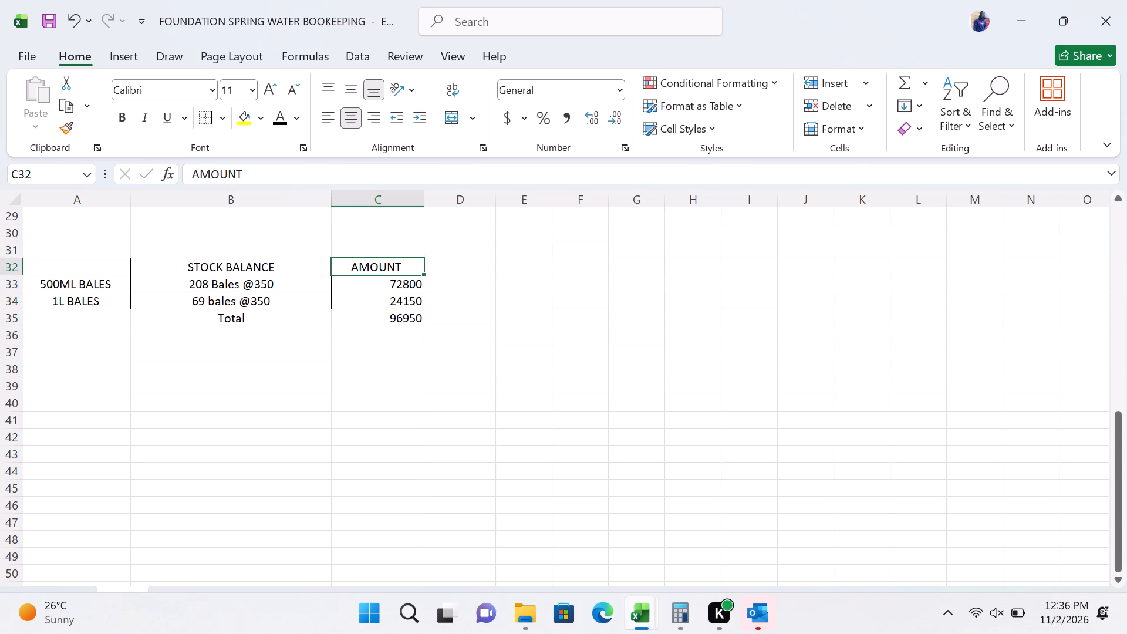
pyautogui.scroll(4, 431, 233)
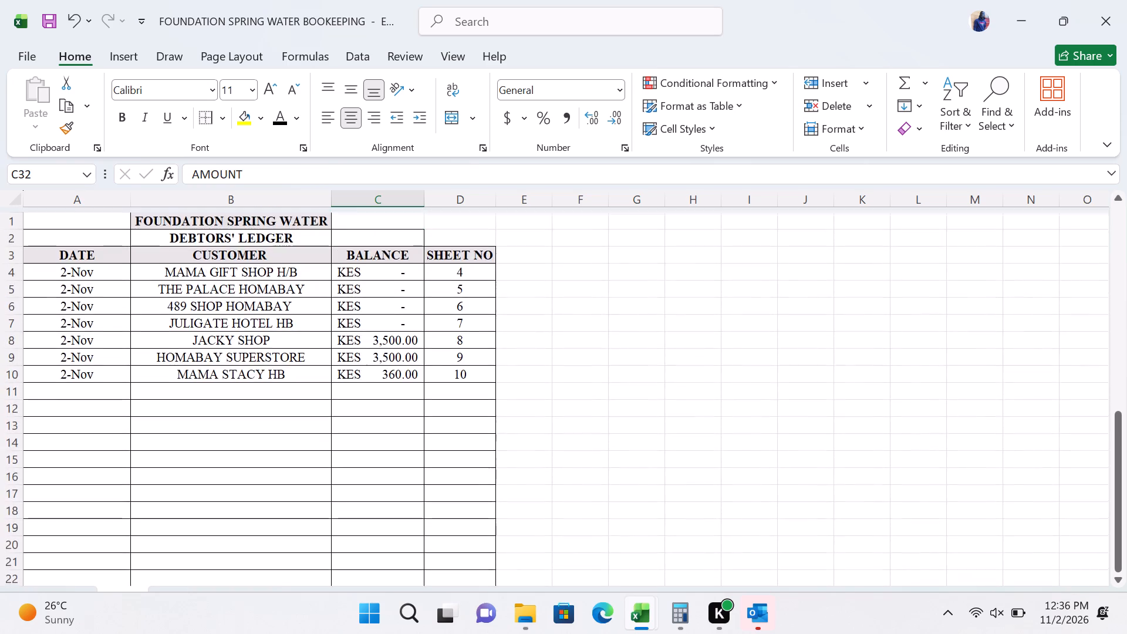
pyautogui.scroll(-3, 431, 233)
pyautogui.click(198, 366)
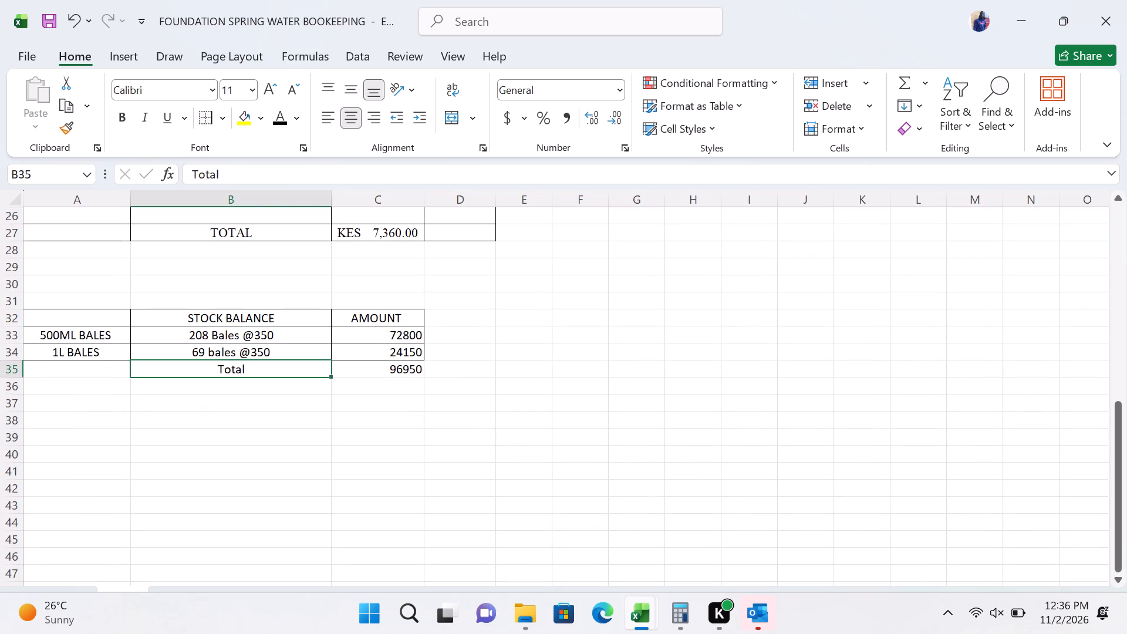
# Apply all borders to the stock balance table's Total label and its amount cell.
pyautogui.moveTo(198, 366); pyautogui.dragTo(361, 369)
pyautogui.click(222, 113)
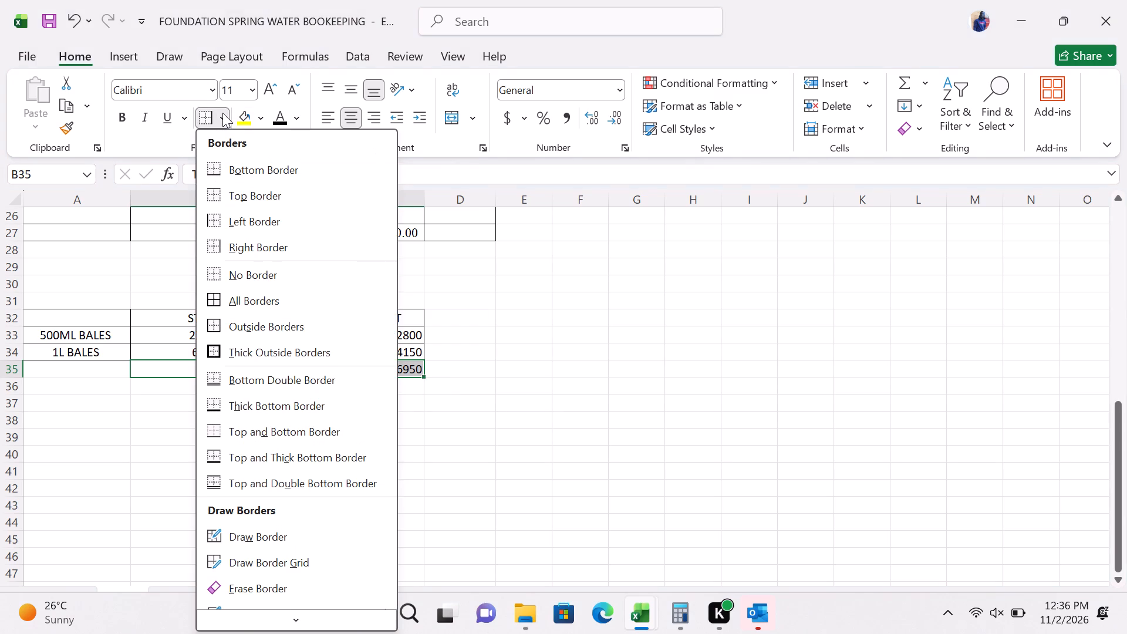
pyautogui.click(249, 295)
pyautogui.click(415, 391)
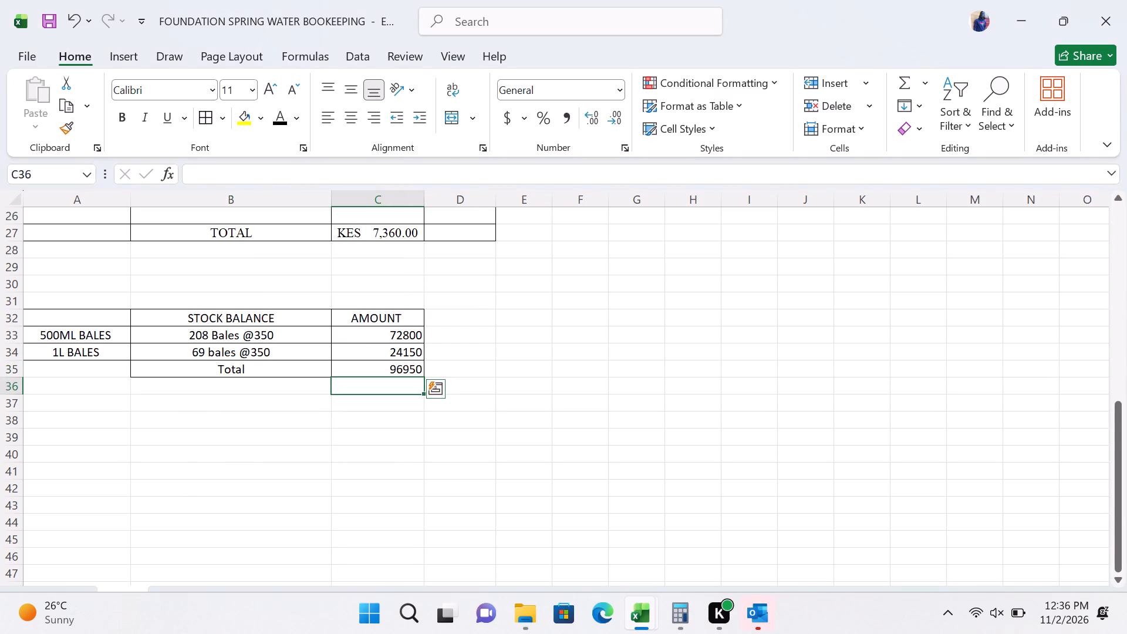
pyautogui.click(259, 373)
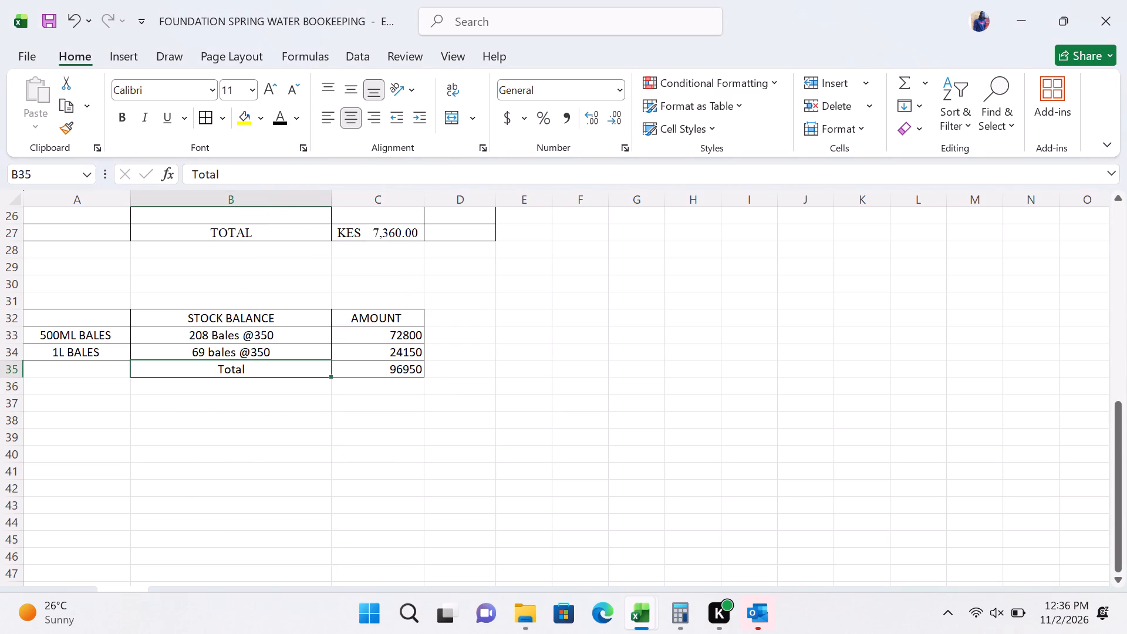
pyautogui.click(369, 363)
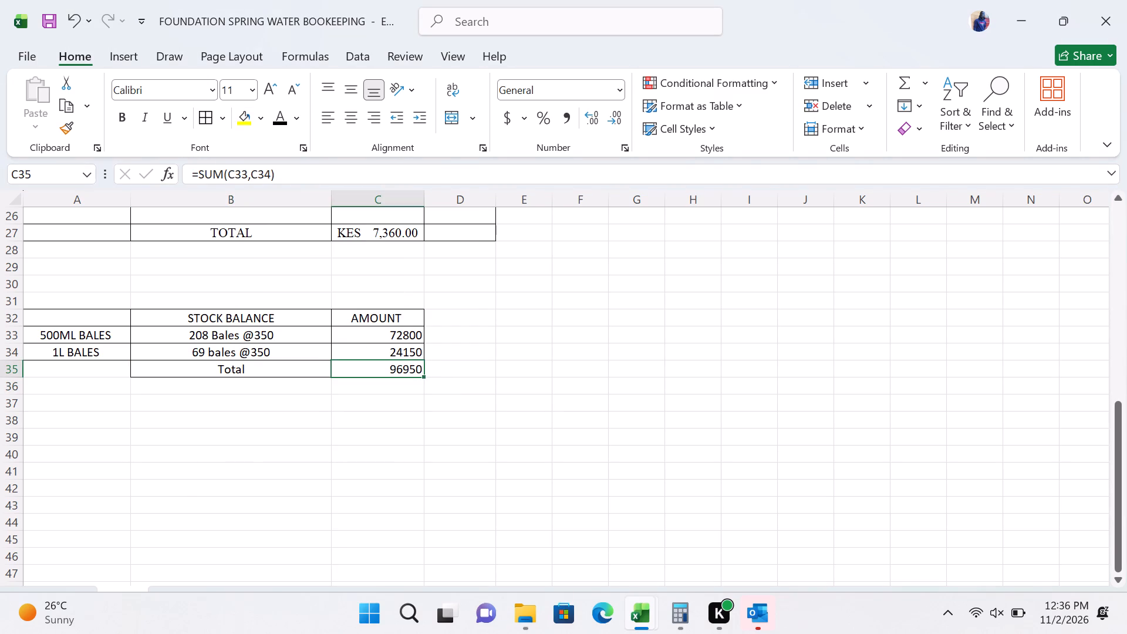
# Format the stock balance table's AMOUNT column, from the header down to the Total row, as Accounting with the KES symbol.
pyautogui.moveTo(362, 312); pyautogui.dragTo(382, 370)
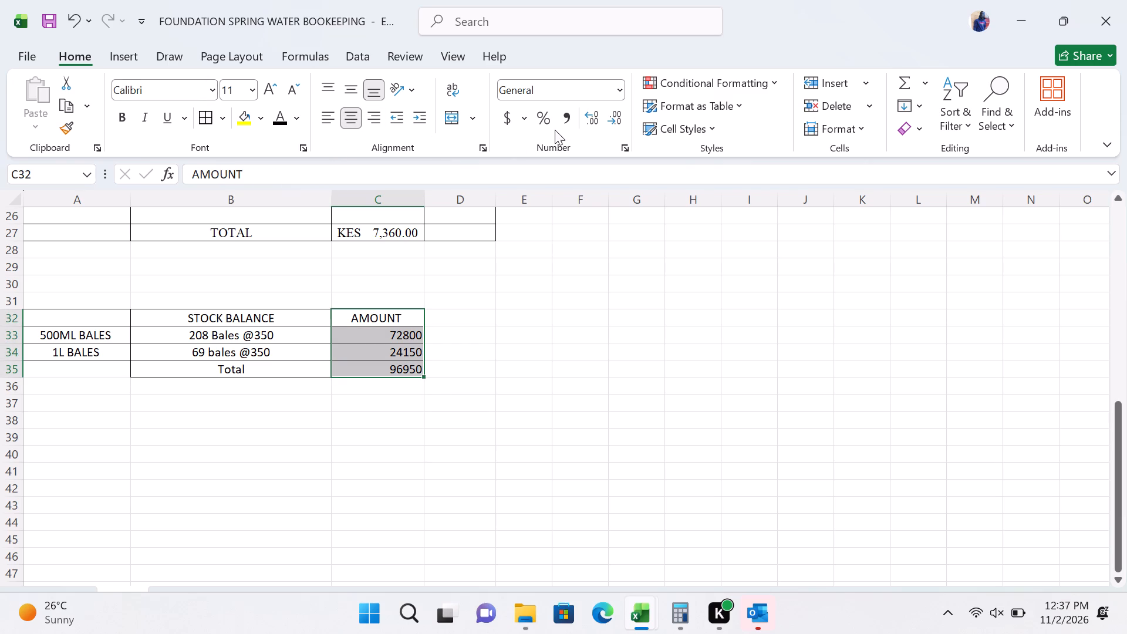
pyautogui.click(523, 119)
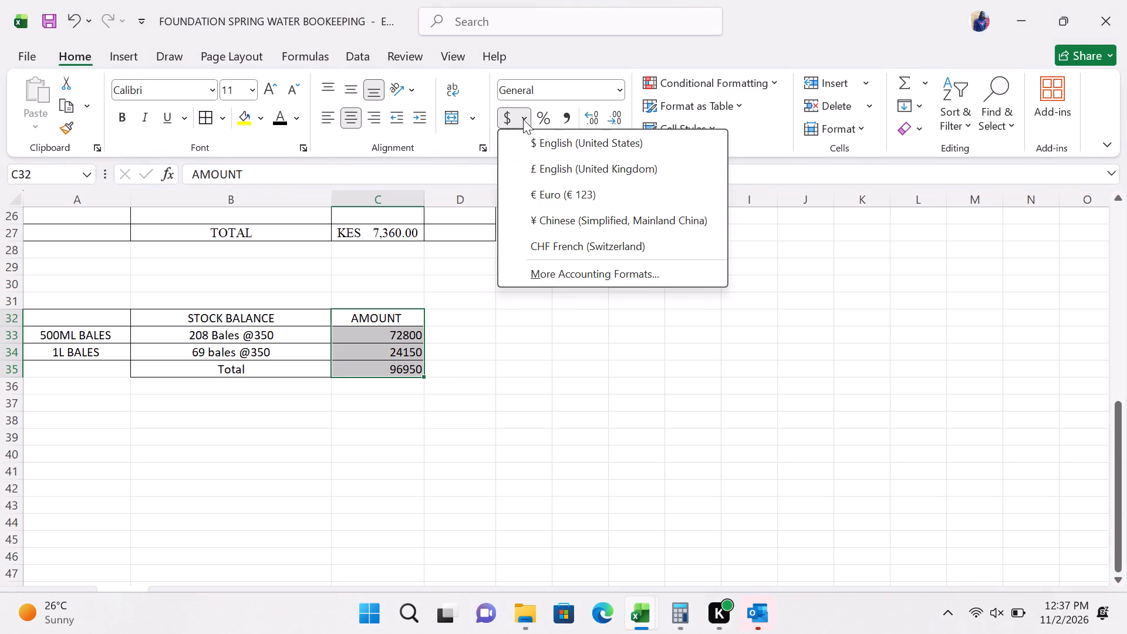
pyautogui.click(609, 267)
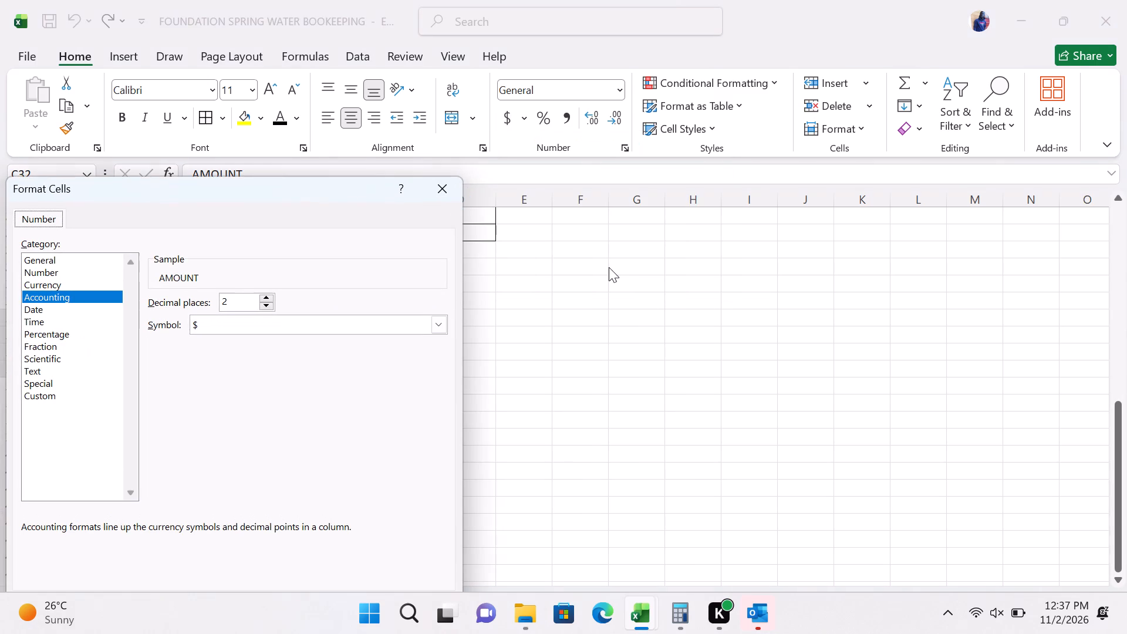
pyautogui.click(442, 323)
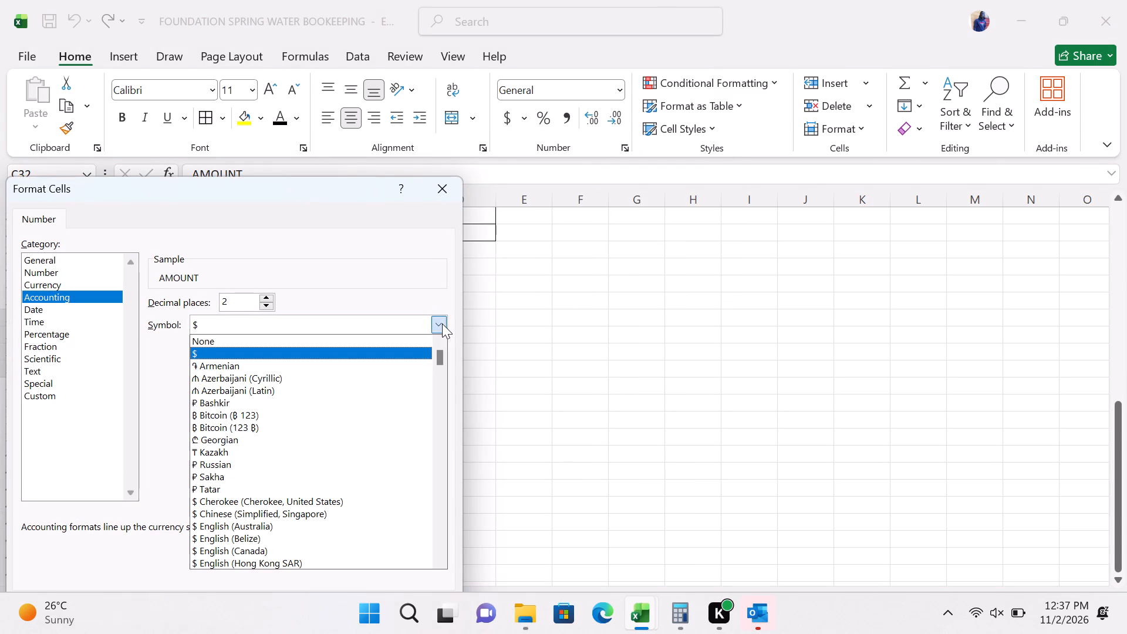
pyautogui.scroll(-12, 359, 475)
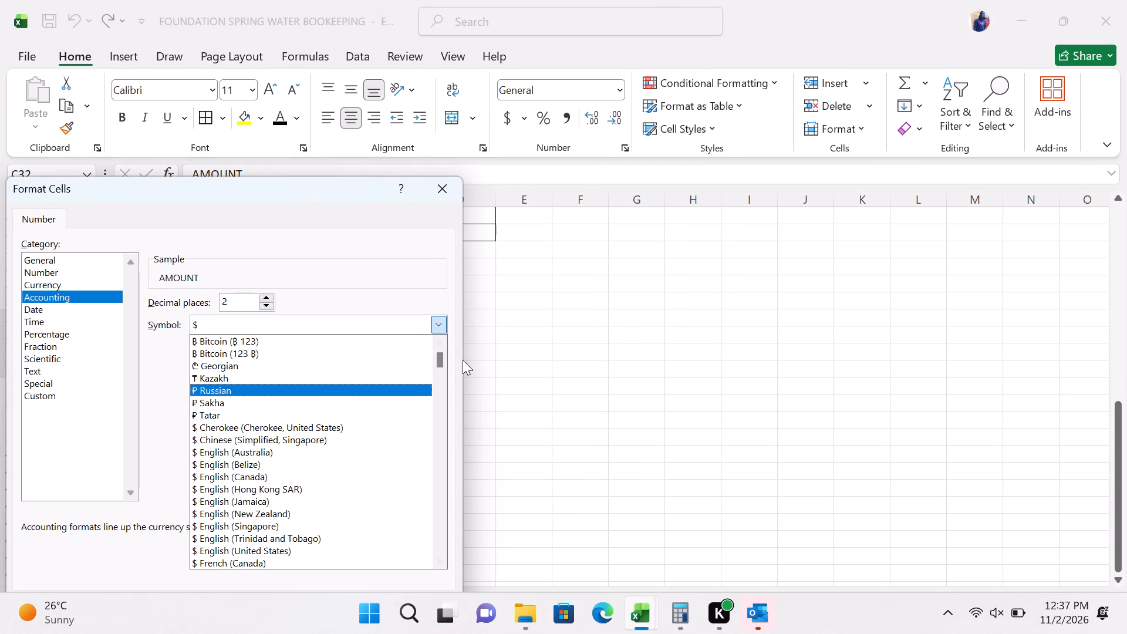
pyautogui.moveTo(440, 358); pyautogui.dragTo(424, 441)
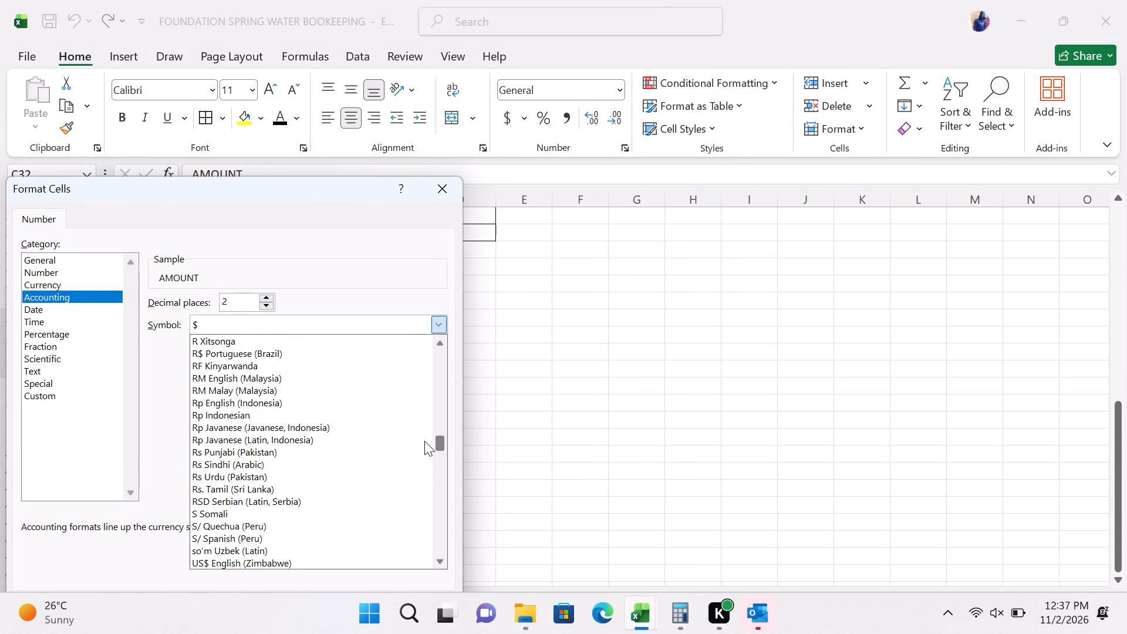
pyautogui.moveTo(424, 441); pyautogui.dragTo(429, 500)
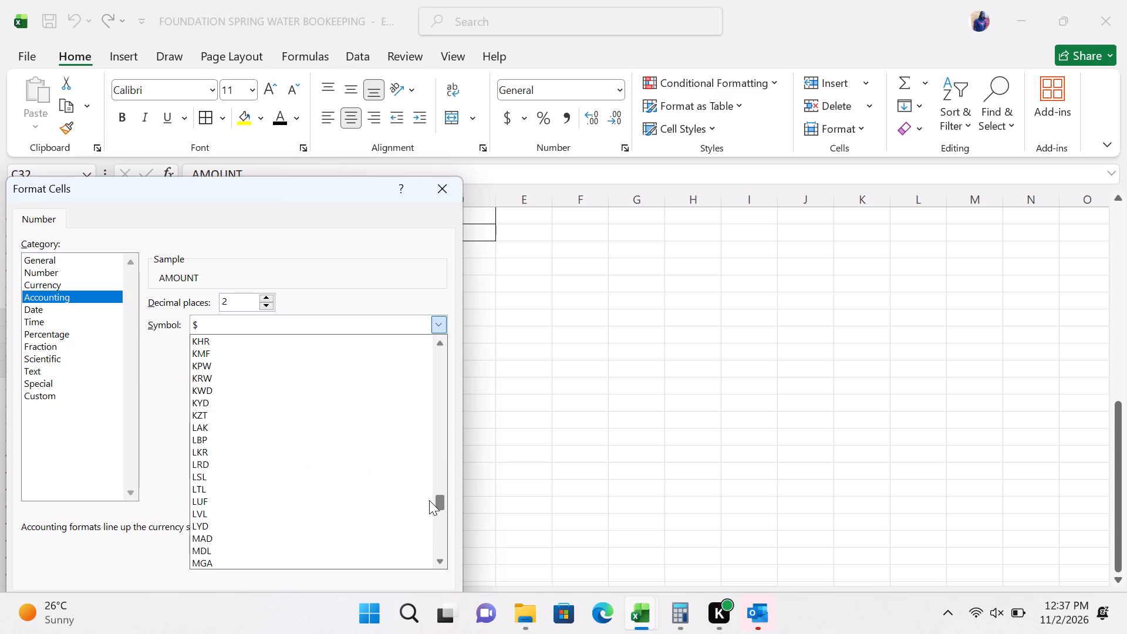
pyautogui.moveTo(429, 500); pyautogui.dragTo(431, 508)
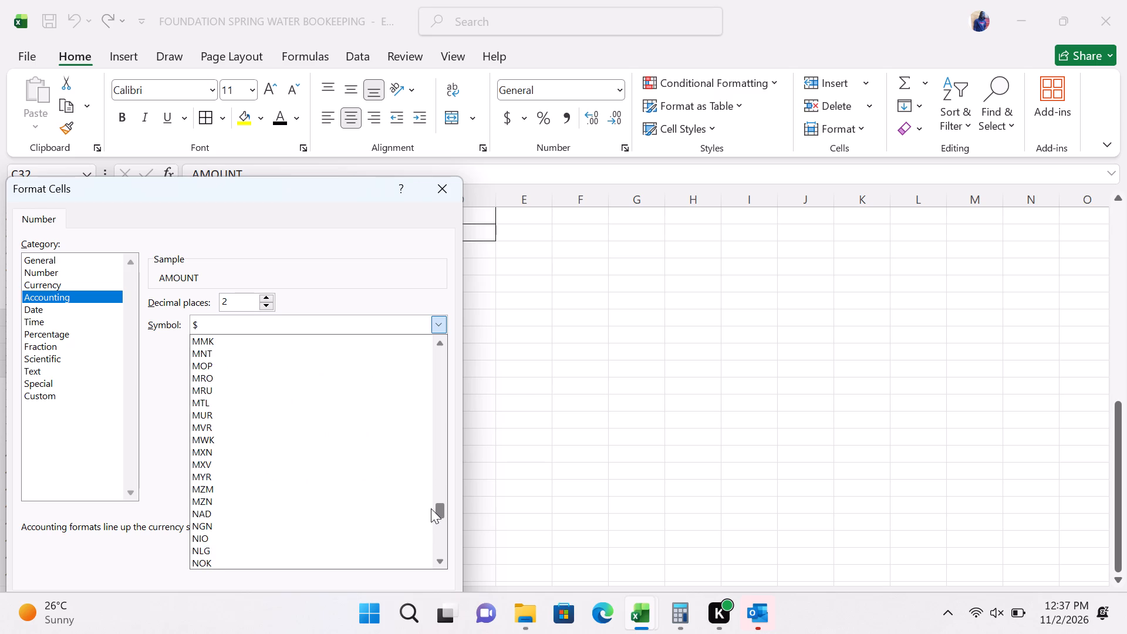
pyautogui.moveTo(431, 508); pyautogui.dragTo(437, 529)
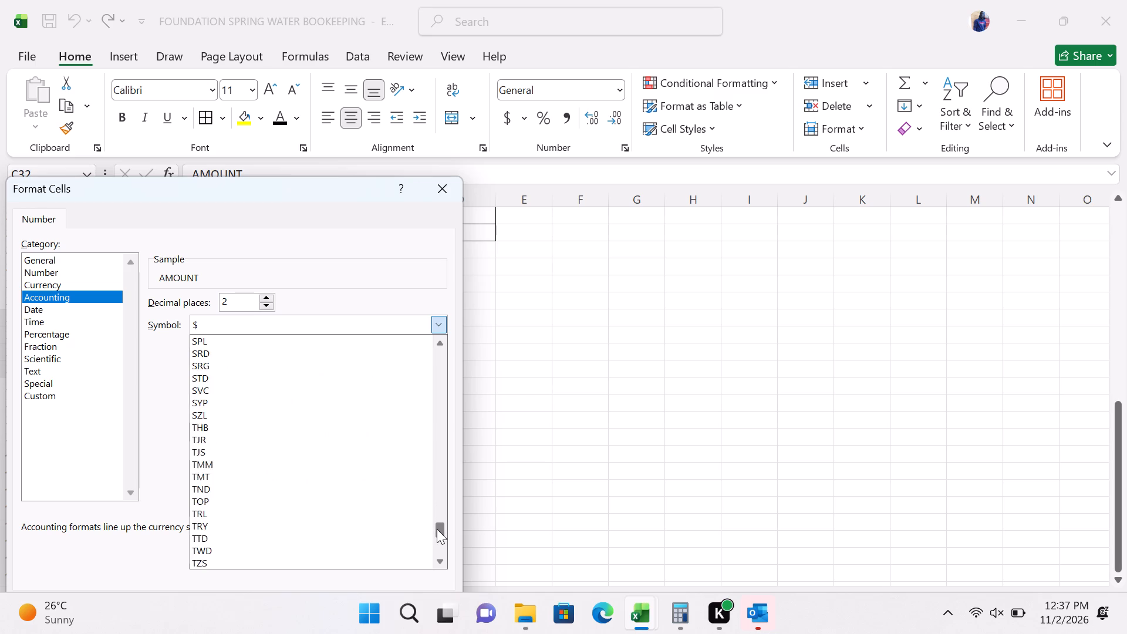
pyautogui.moveTo(437, 529); pyautogui.dragTo(457, 479)
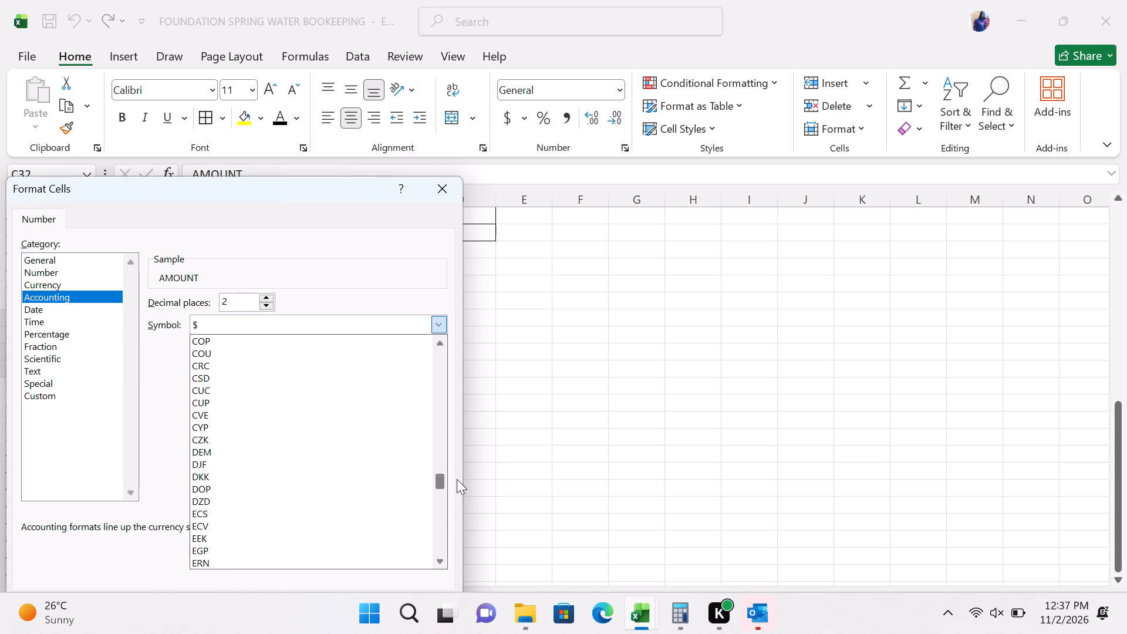
pyautogui.moveTo(457, 479); pyautogui.dragTo(456, 478)
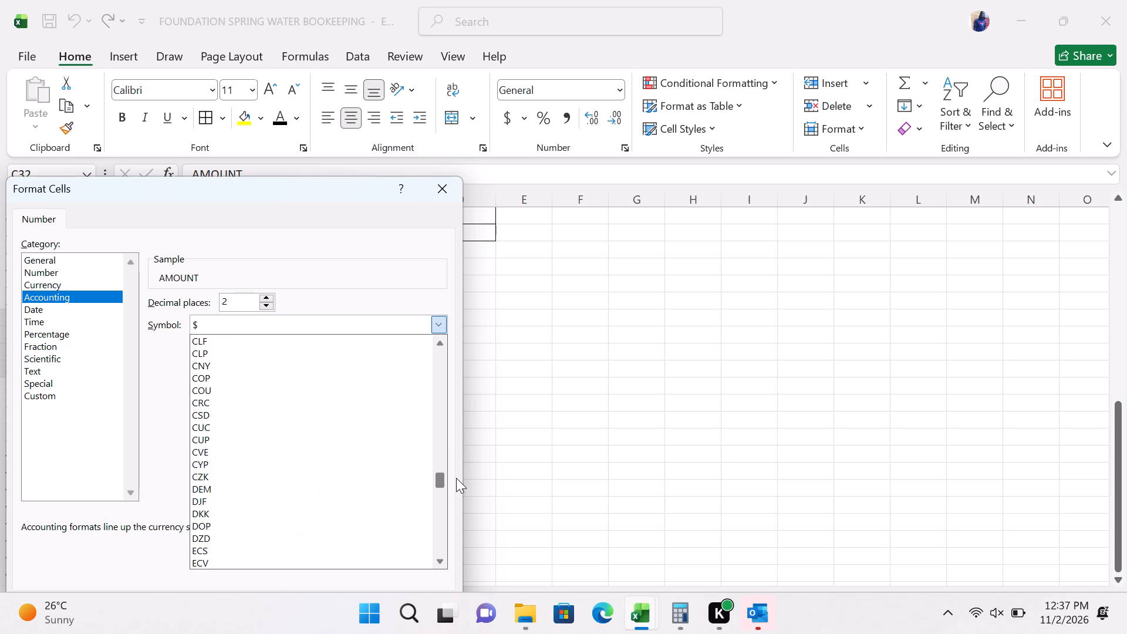
pyautogui.moveTo(456, 478); pyautogui.dragTo(454, 464)
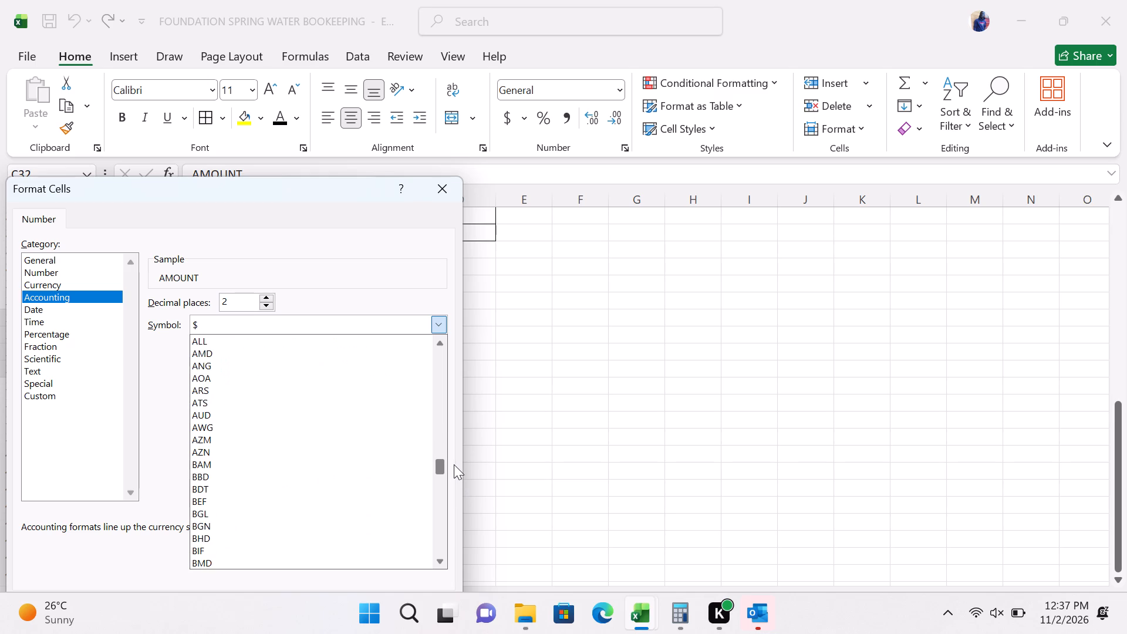
pyautogui.moveTo(454, 464); pyautogui.dragTo(456, 490)
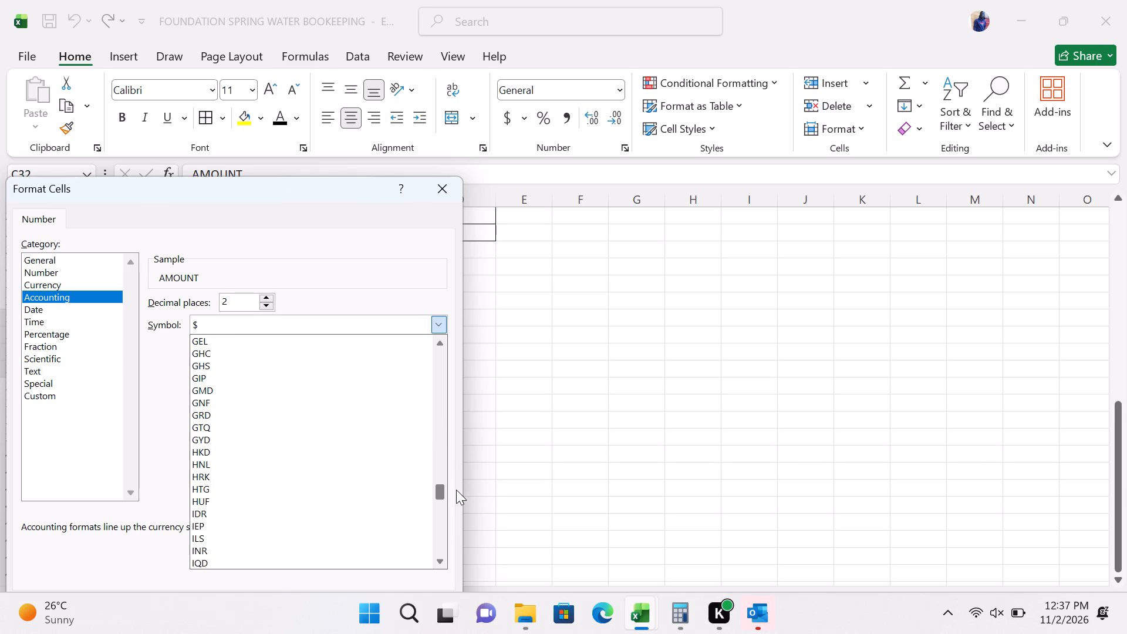
pyautogui.moveTo(456, 490); pyautogui.dragTo(457, 495)
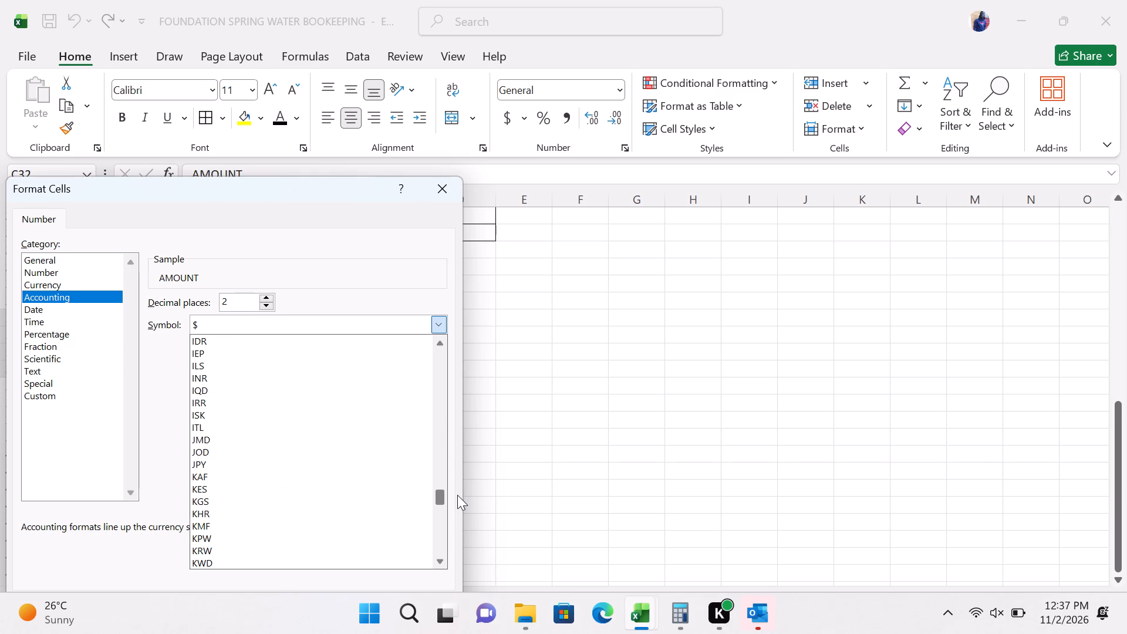
pyautogui.moveTo(457, 495); pyautogui.dragTo(460, 498)
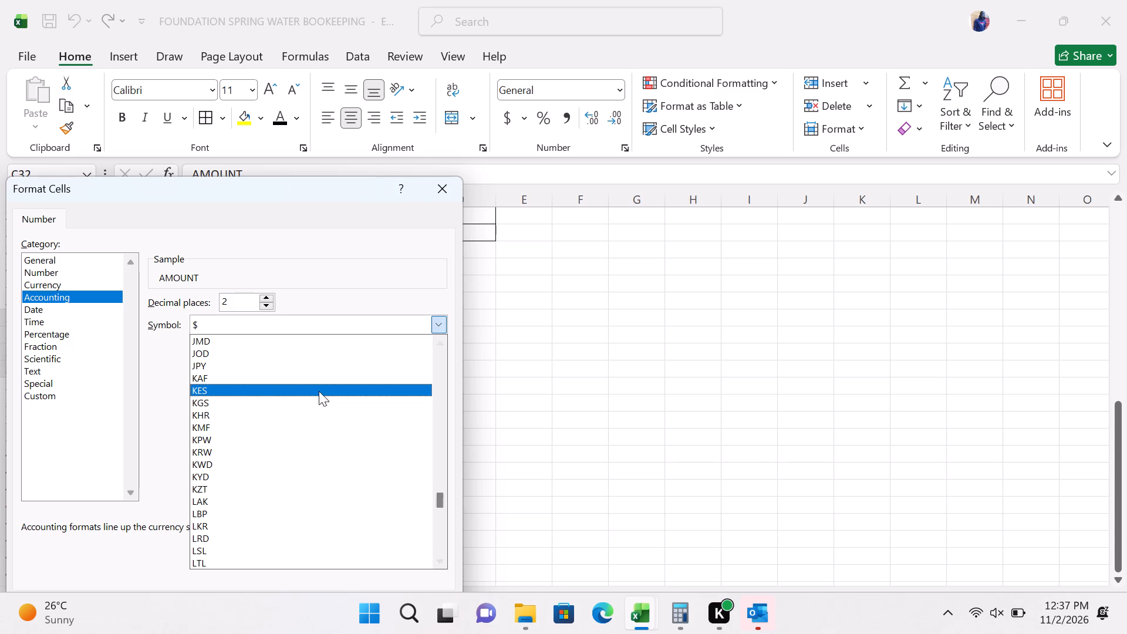
pyautogui.click(301, 388)
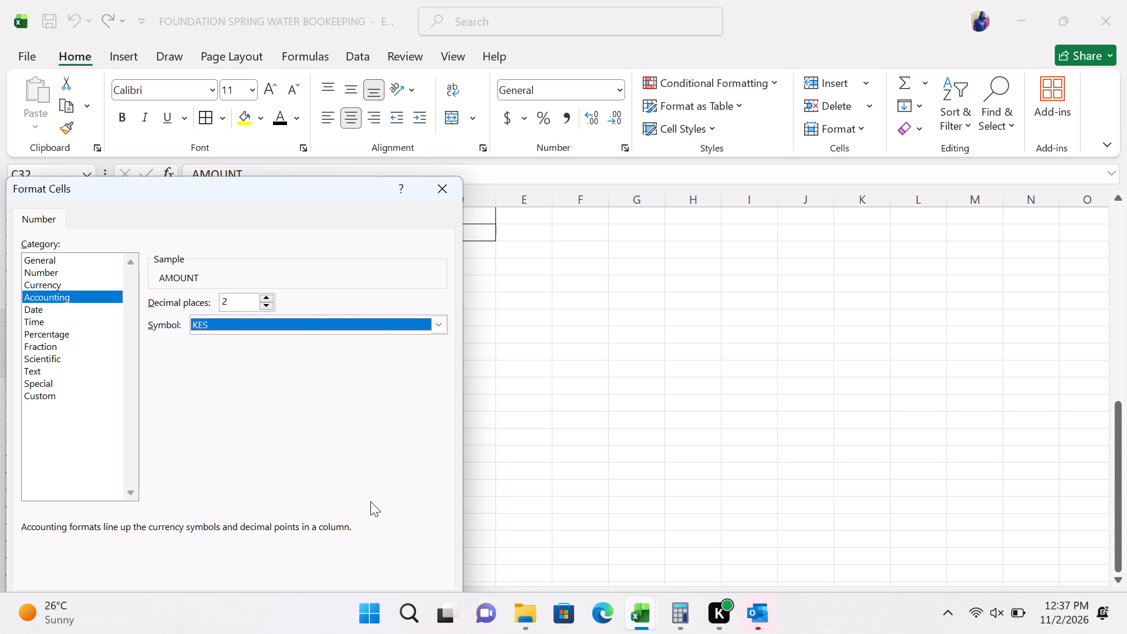
pyautogui.scroll(-2, 370, 501)
pyautogui.press('Return')
pyautogui.click(495, 367)
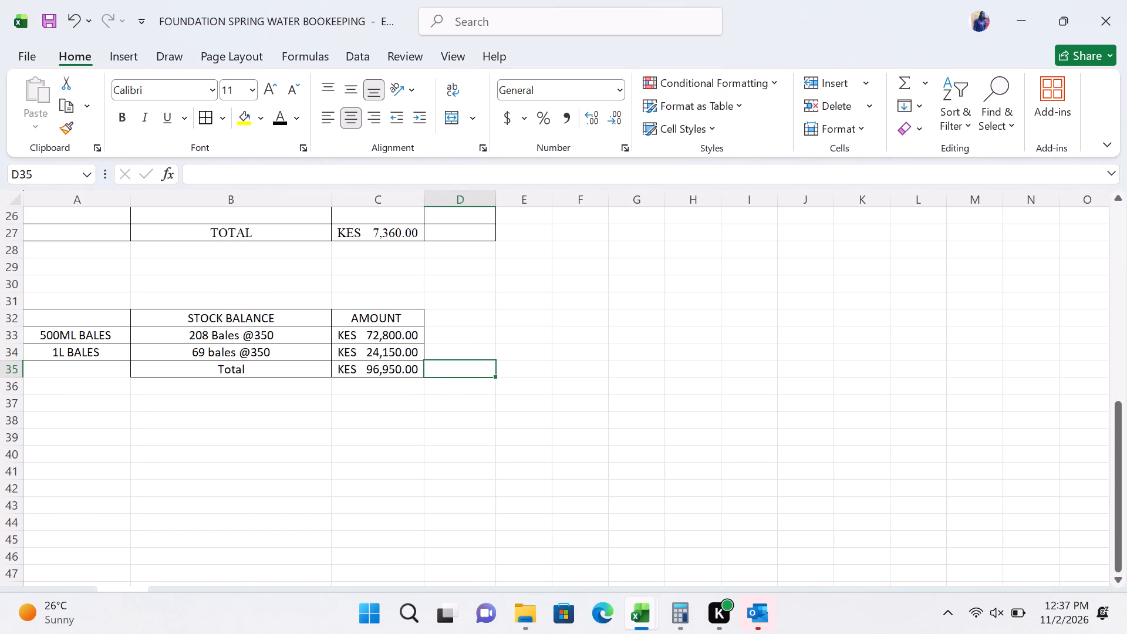
# Make the total amount in the stock balance table bold.
pyautogui.click(377, 366)
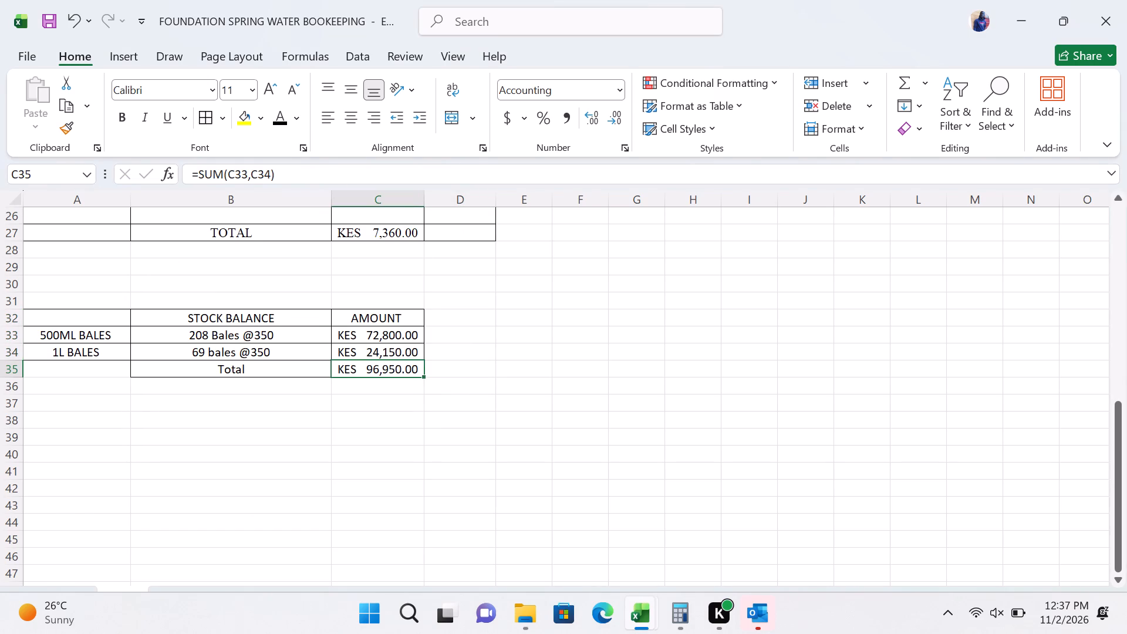
pyautogui.click(355, 368)
pyautogui.hotkey('ctrl', 'b')
pyautogui.click(437, 355)
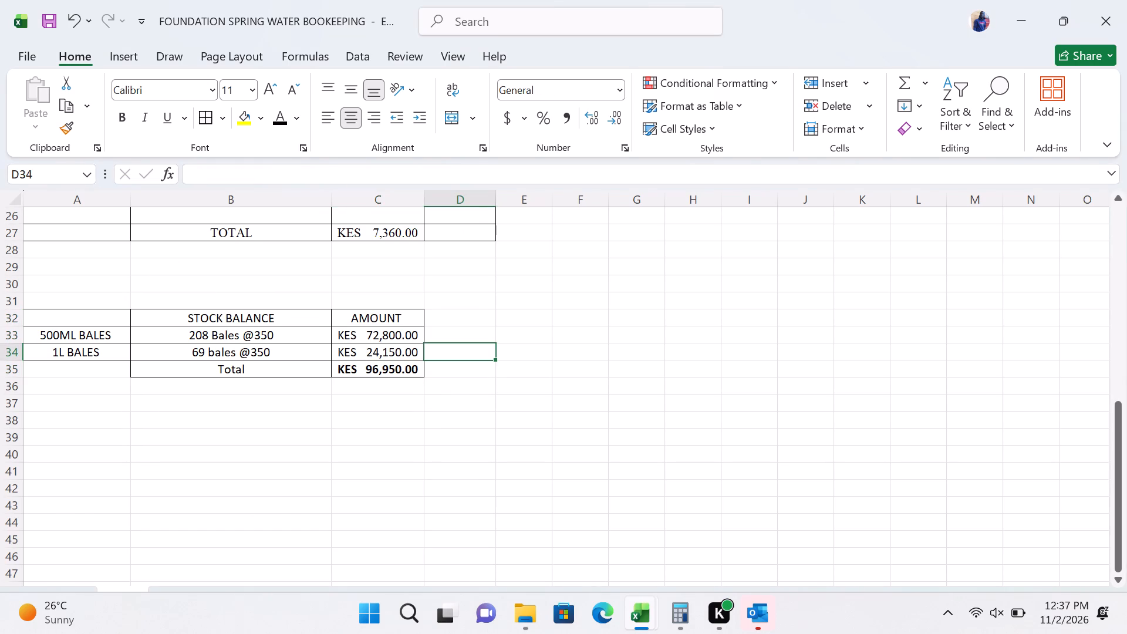
# Make the STOCK BALANCE and AMOUNT headers bold.
pyautogui.click(238, 316)
pyautogui.moveTo(223, 315); pyautogui.dragTo(325, 312)
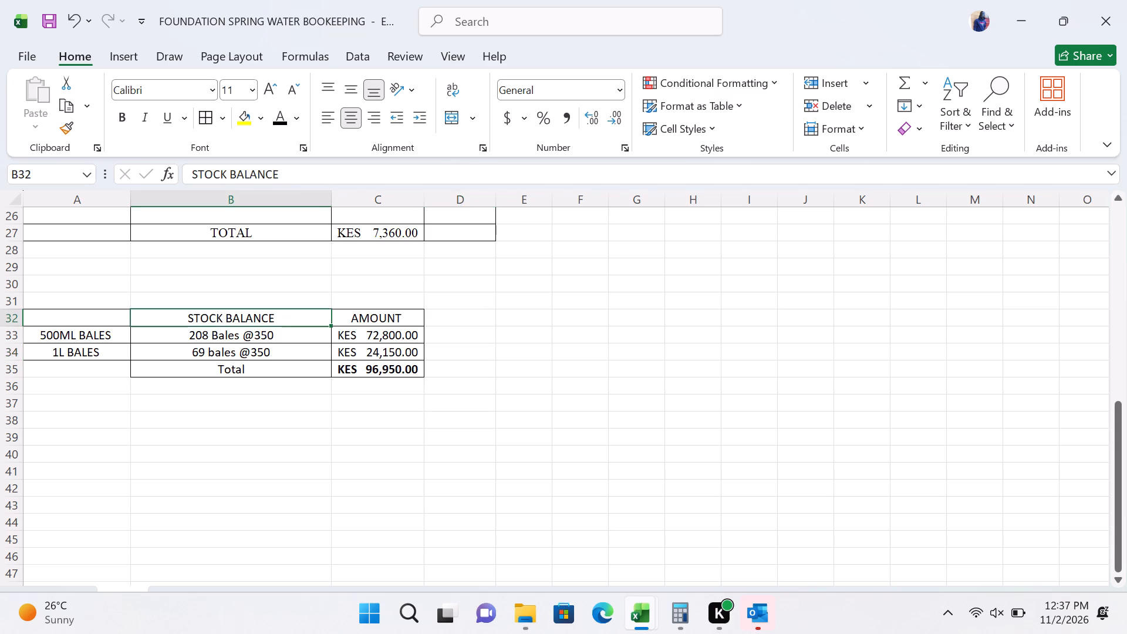
pyautogui.moveTo(325, 312); pyautogui.dragTo(385, 314)
pyautogui.hotkey('ctrl', 'b')
pyautogui.click(539, 323)
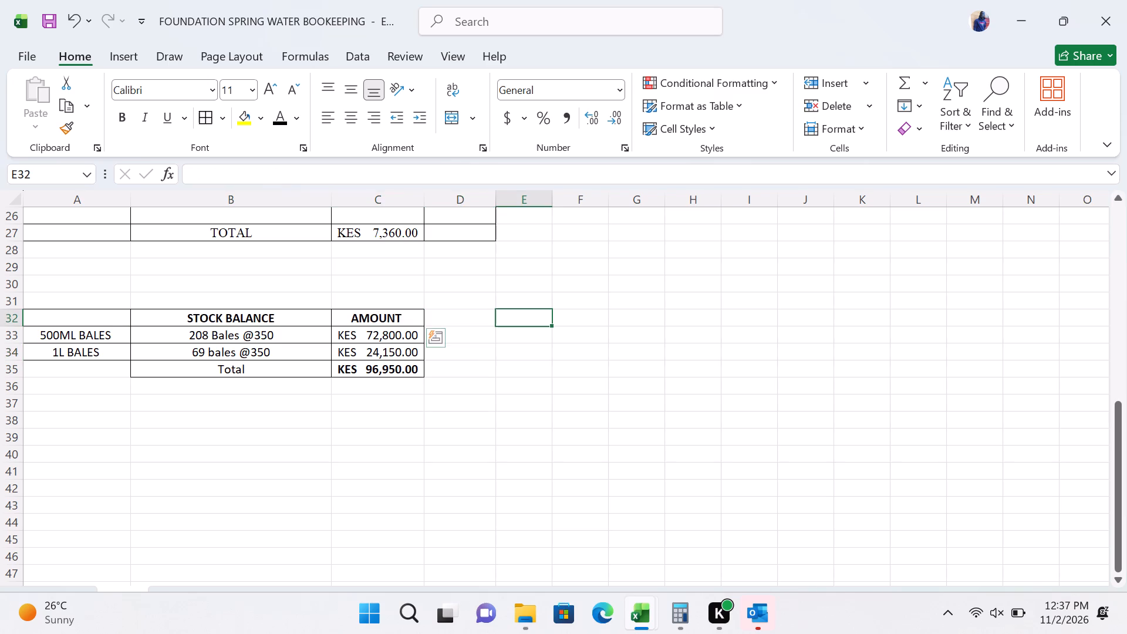
# Make the TOTAL label and its amount in the debtors' ledger's last row bold.
pyautogui.scroll(4, 477, 285)
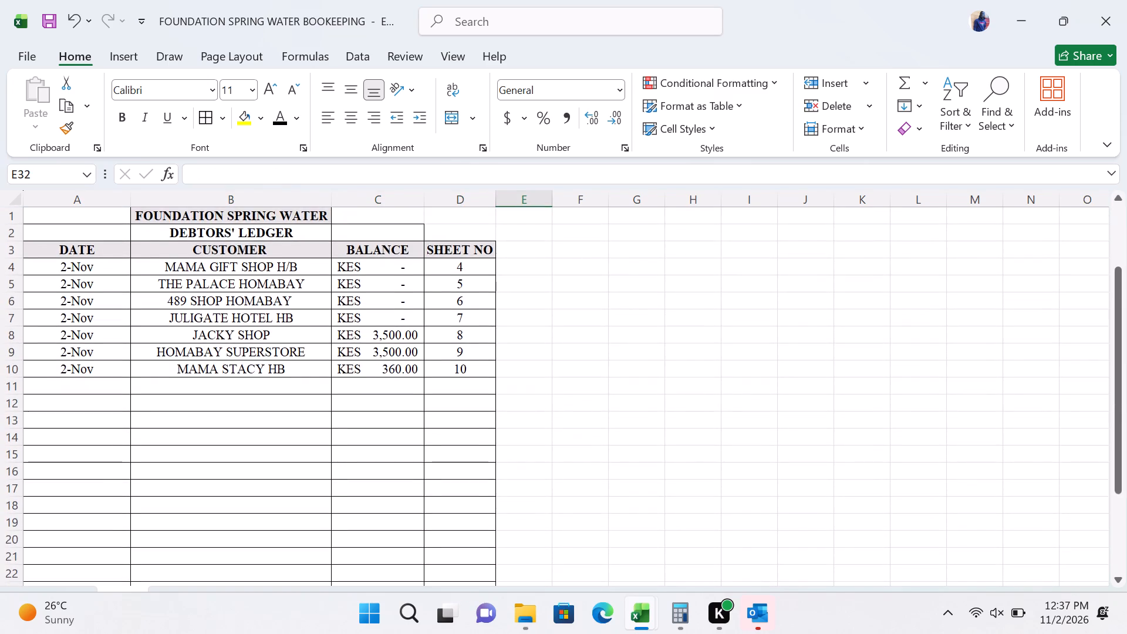
pyautogui.scroll(-3, 477, 285)
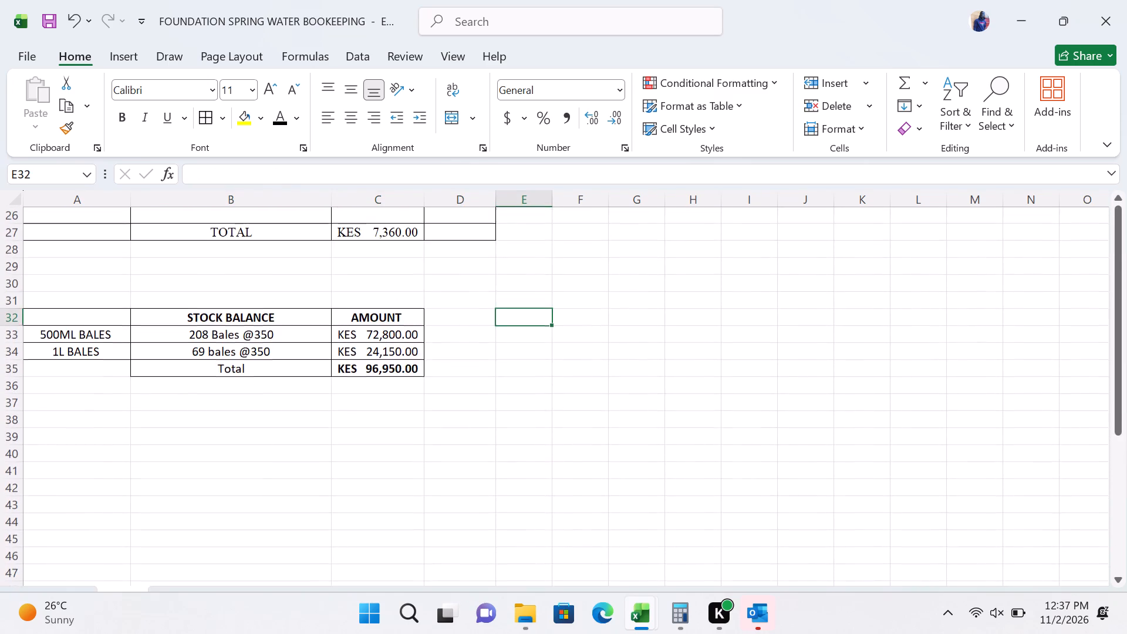
pyautogui.scroll(1, 477, 285)
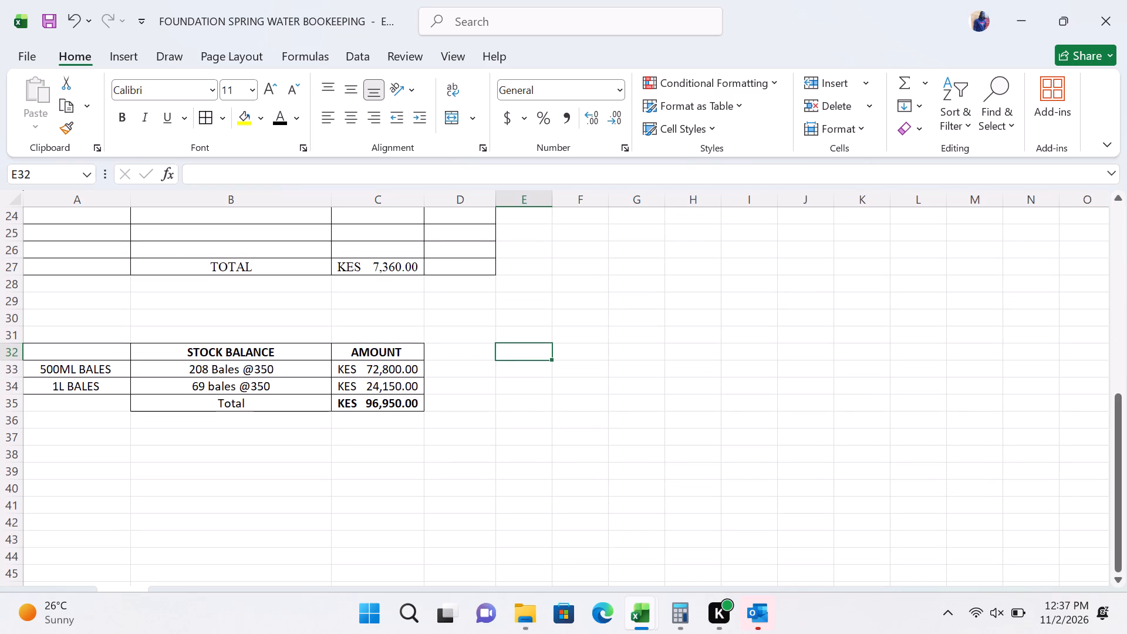
pyautogui.moveTo(230, 267); pyautogui.dragTo(398, 269)
pyautogui.hotkey('ctrl', 'b')
pyautogui.click(559, 302)
# Review the debtors' ledger from its heading down to the stock balance table below it.
pyautogui.scroll(1, 625, 238)
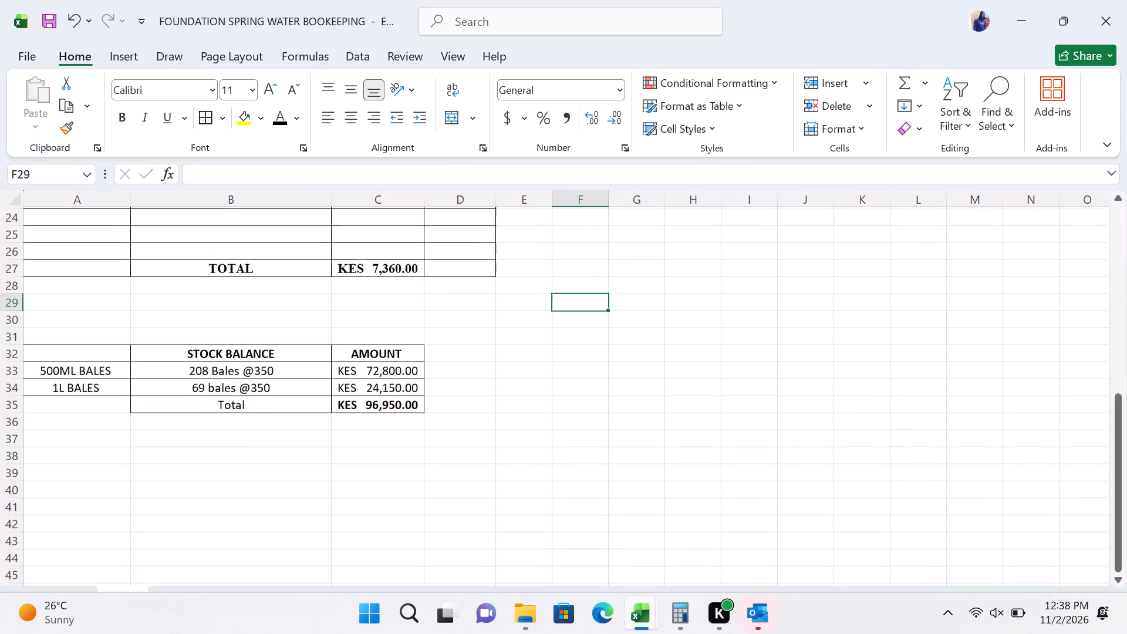
pyautogui.scroll(2, 625, 238)
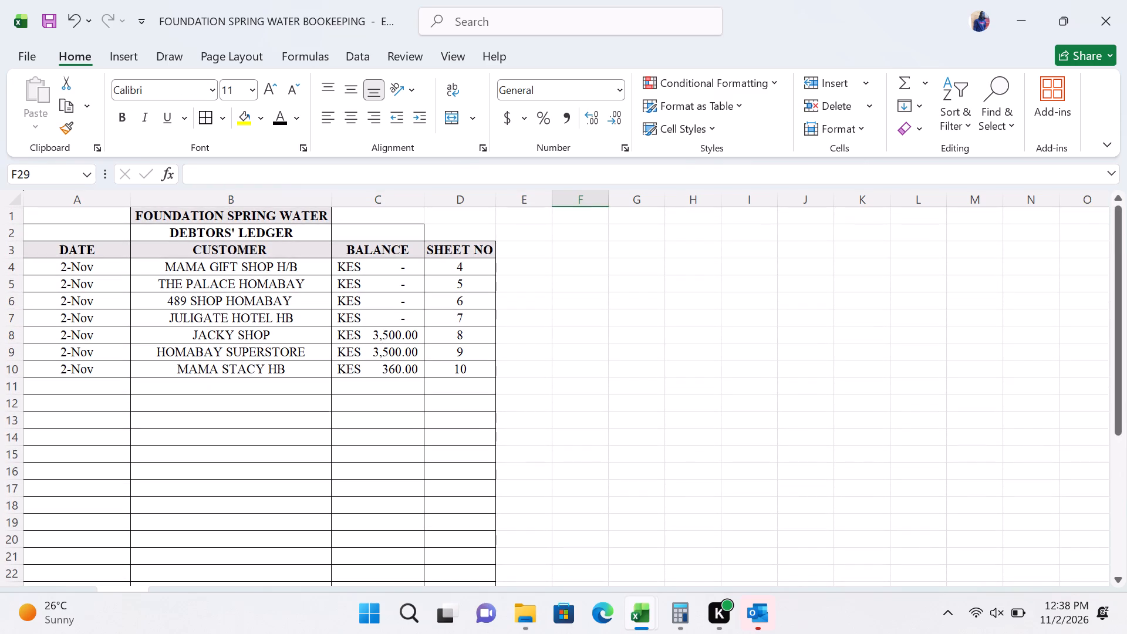
pyautogui.click(306, 234)
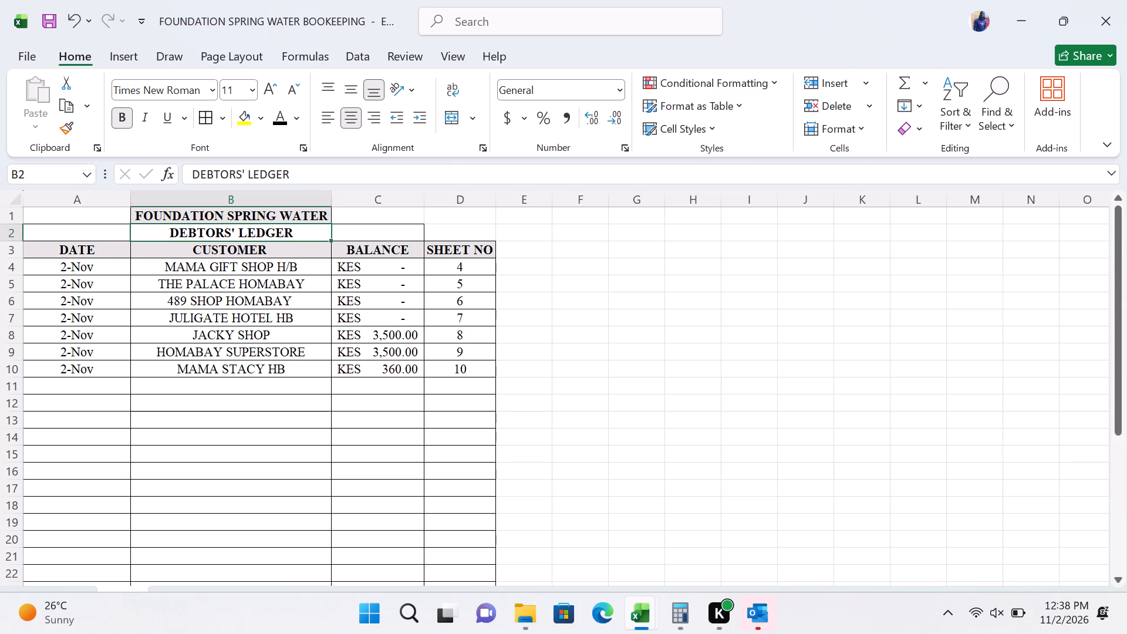
pyautogui.click(536, 274)
pyautogui.scroll(1, 572, 392)
pyautogui.scroll(-1, 572, 392)
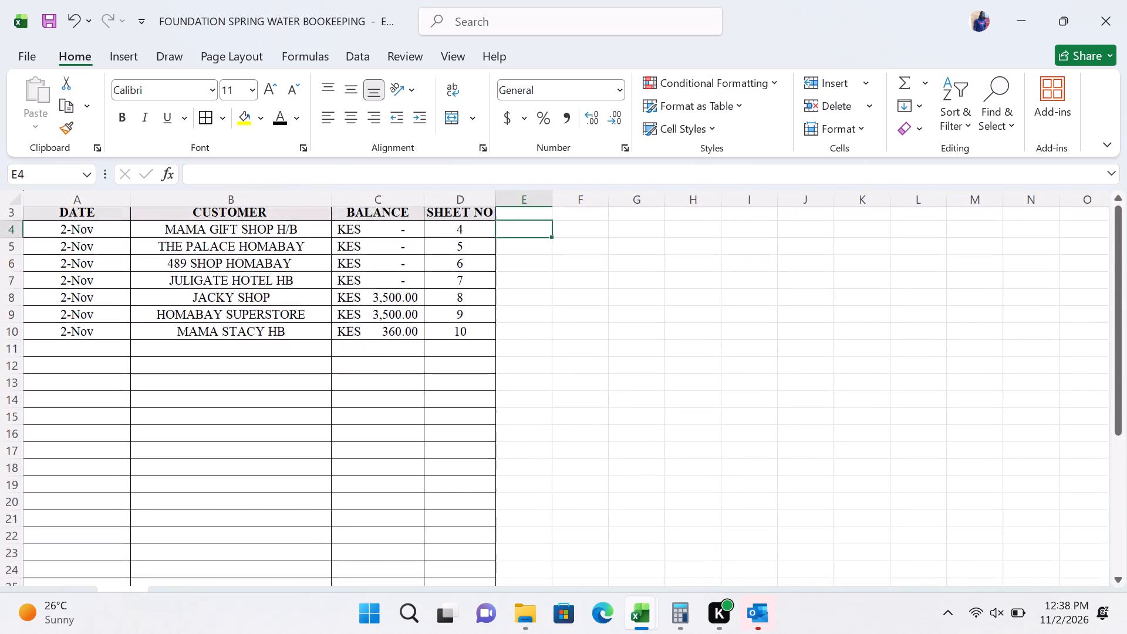
pyautogui.scroll(-1, 572, 392)
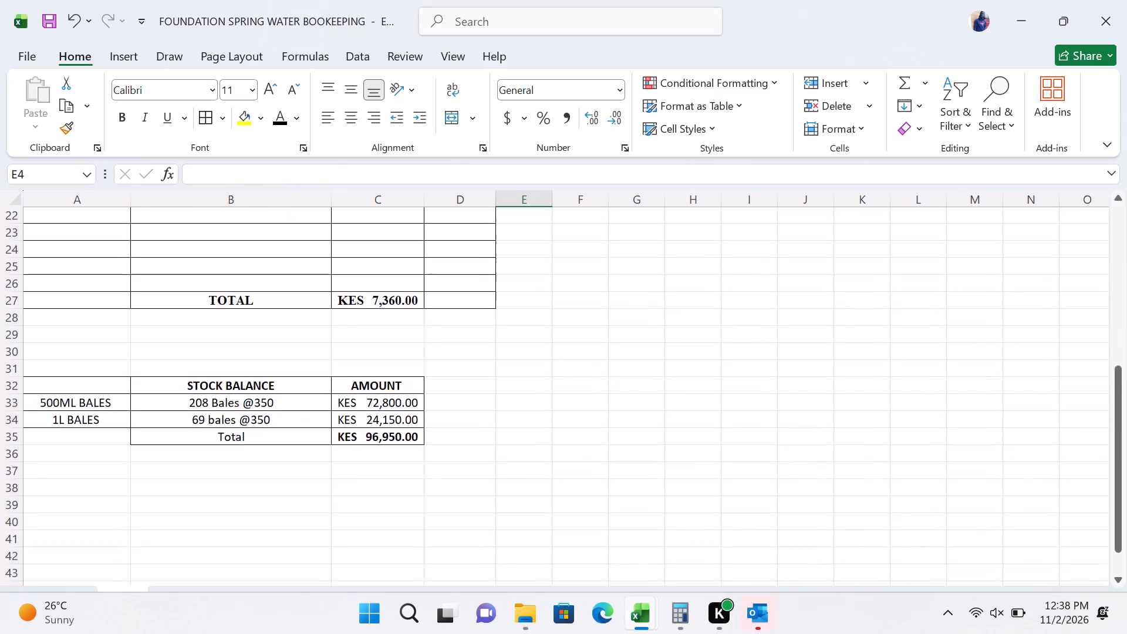
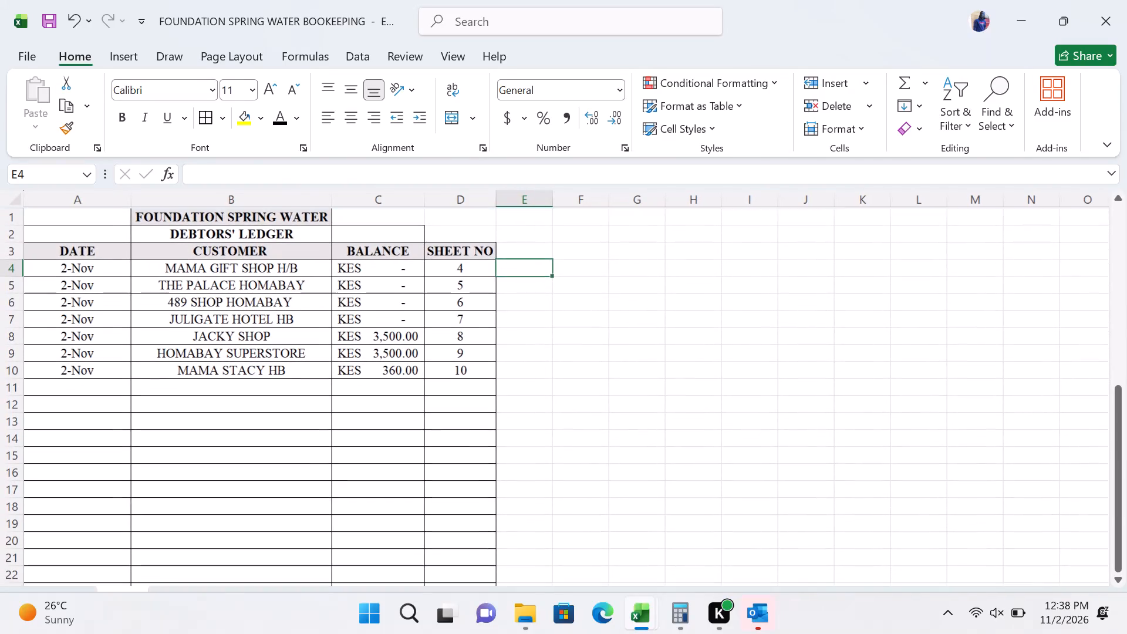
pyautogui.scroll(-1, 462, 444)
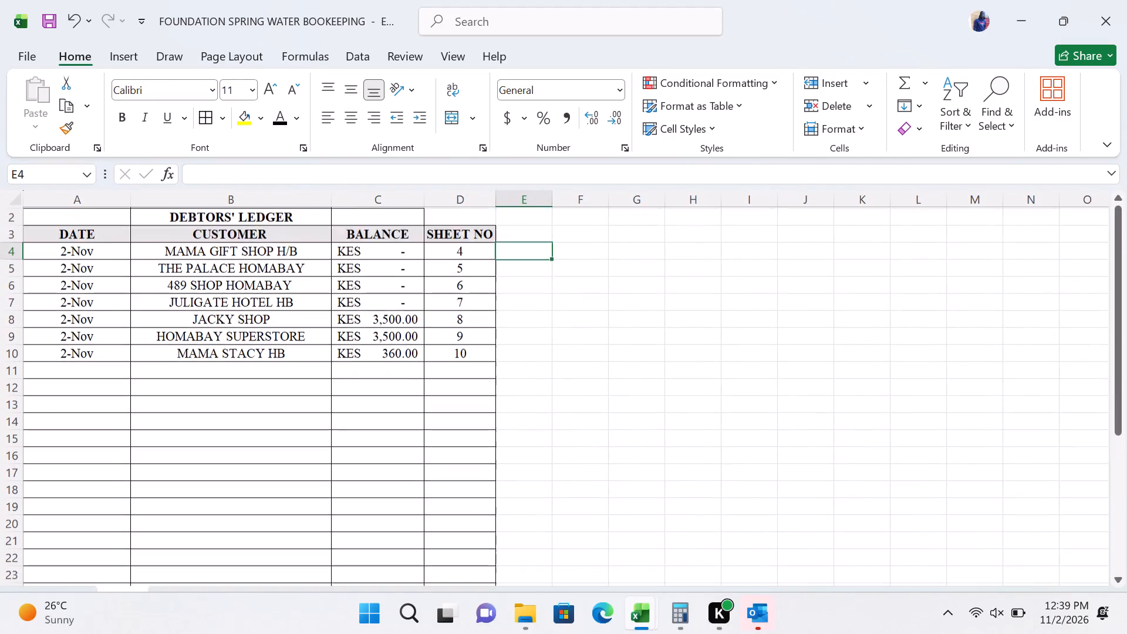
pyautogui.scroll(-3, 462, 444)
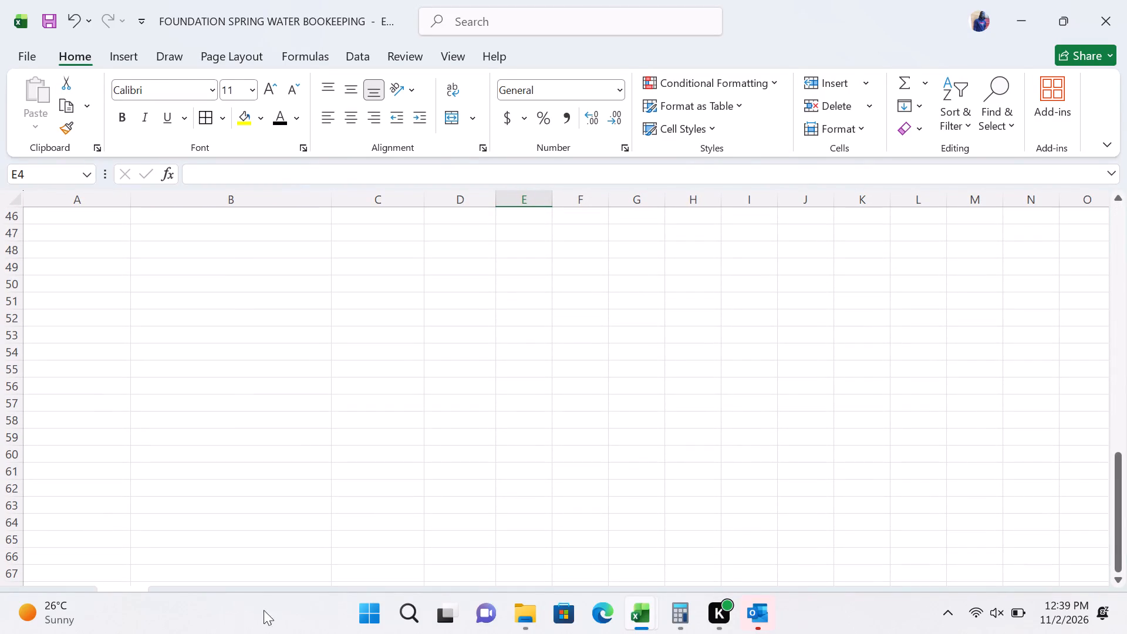
# Open the bookkeeping workbook's sheet of bales, rates, DR and CR, and examine its entries, column totals and balance.
pyautogui.click(227, 588)
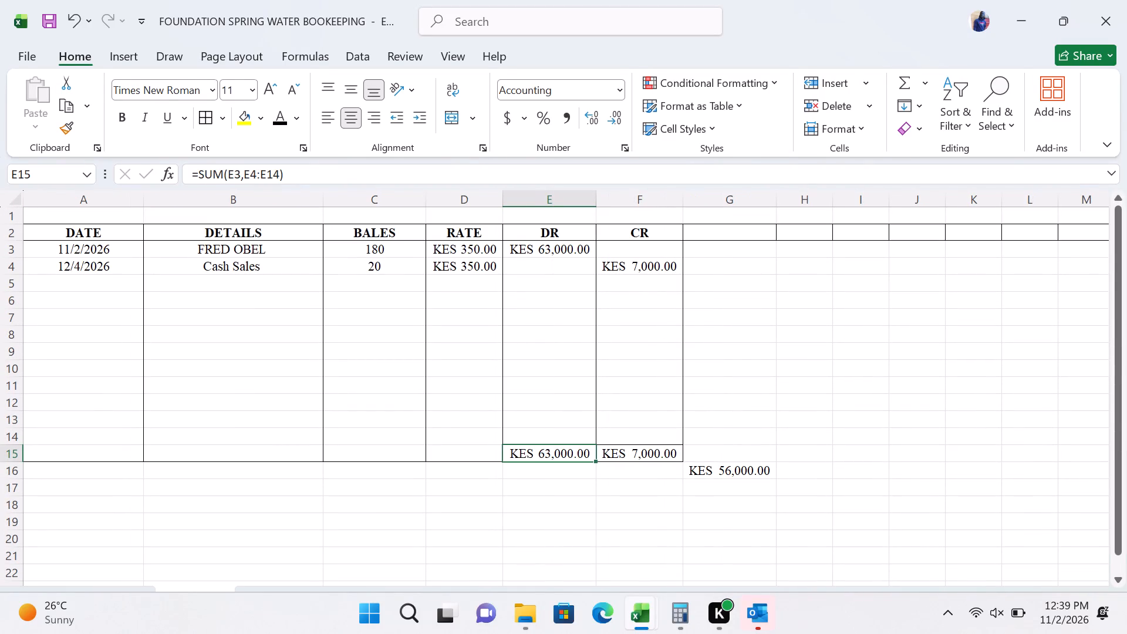
pyautogui.scroll(1, 461, 466)
pyautogui.click(541, 467)
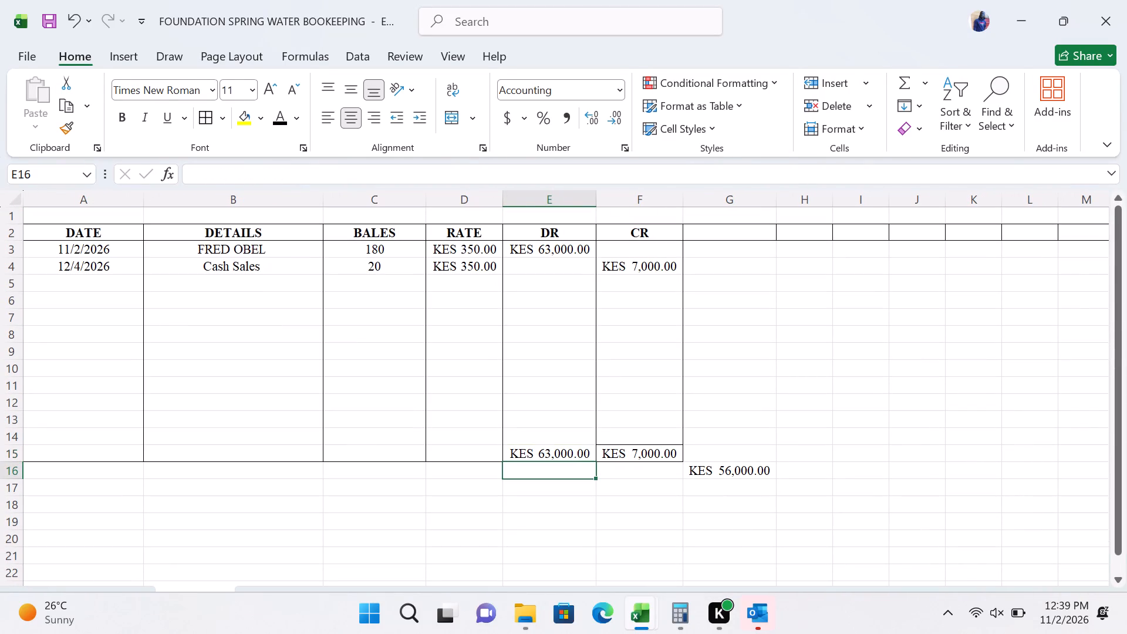
pyautogui.click(666, 368)
pyautogui.click(632, 288)
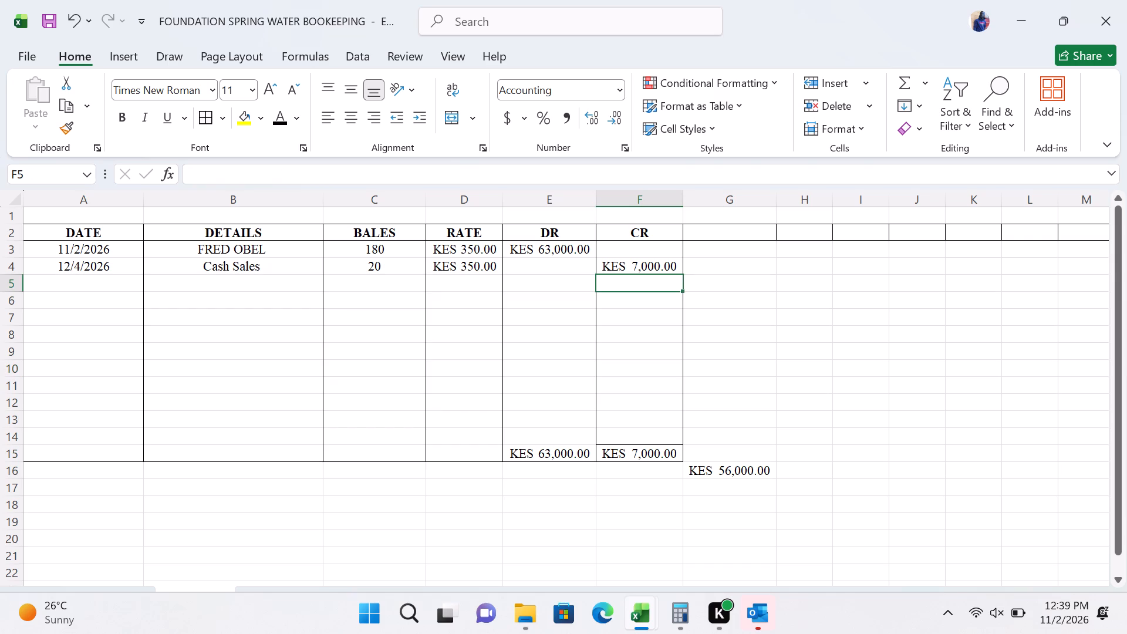
pyautogui.click(496, 289)
pyautogui.click(542, 271)
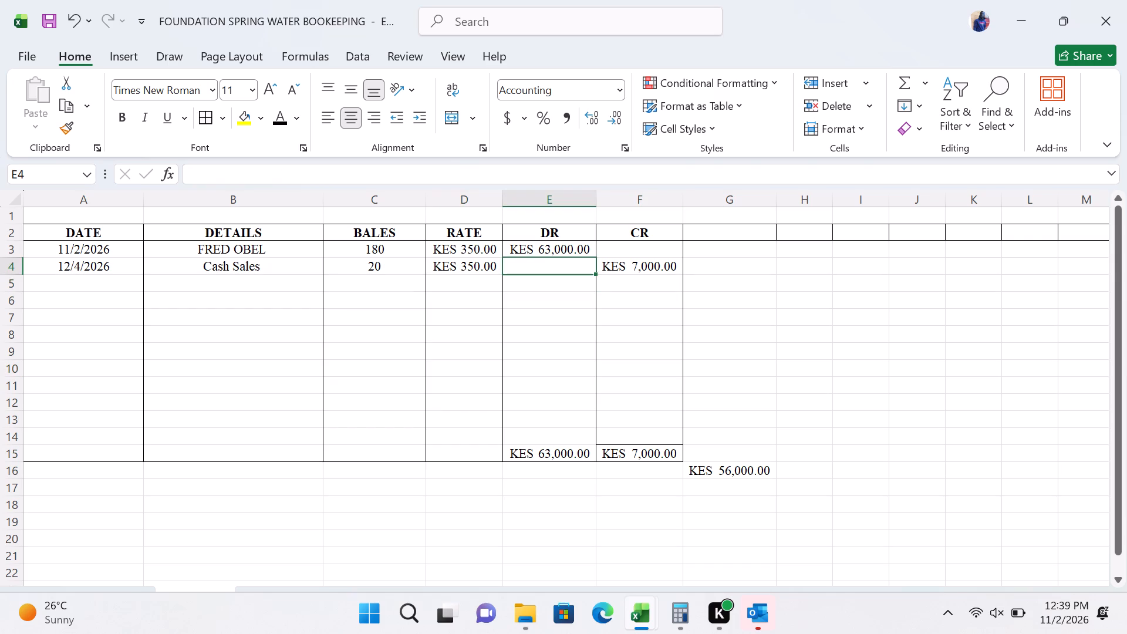
pyautogui.click(556, 286)
pyautogui.click(635, 289)
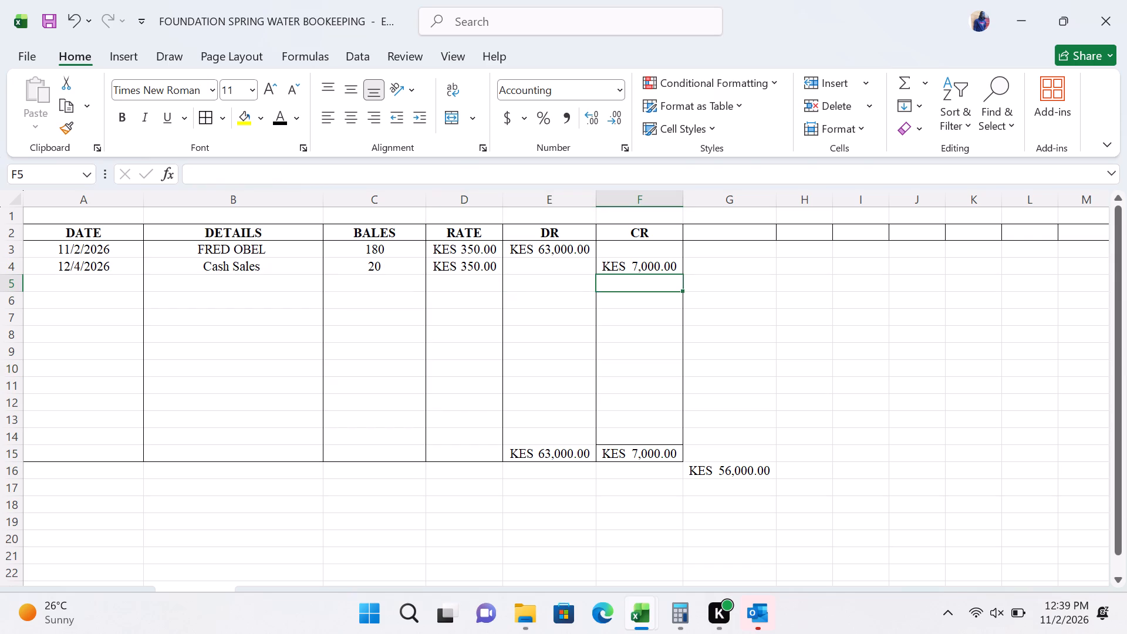
pyautogui.click(568, 281)
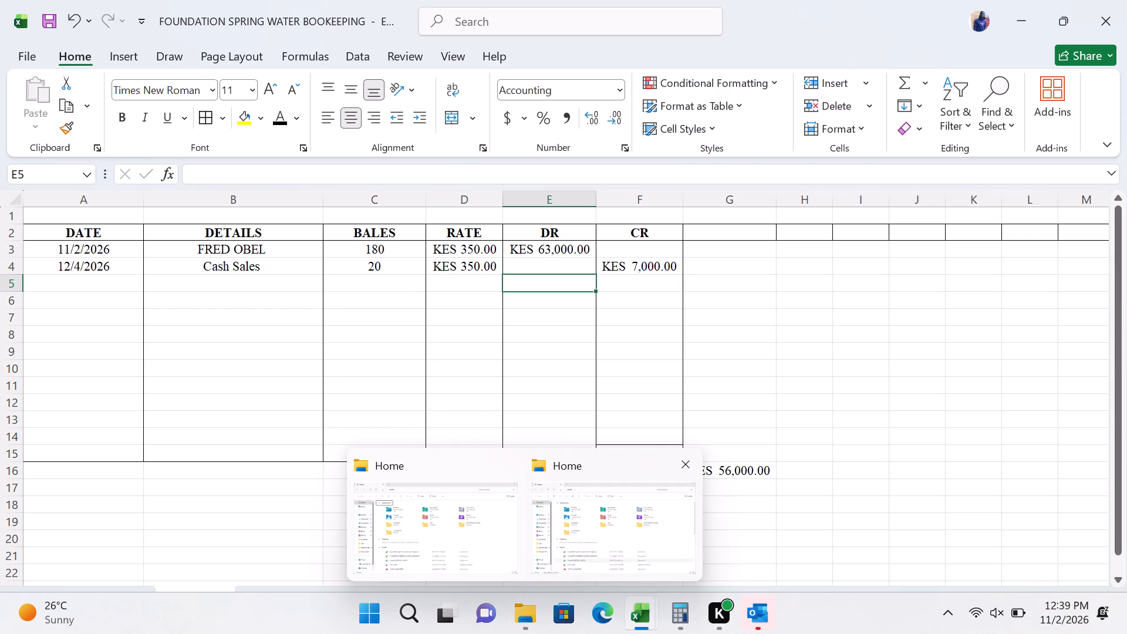
pyautogui.moveTo(1118, 264); pyautogui.dragTo(1118, 297)
pyautogui.click(705, 346)
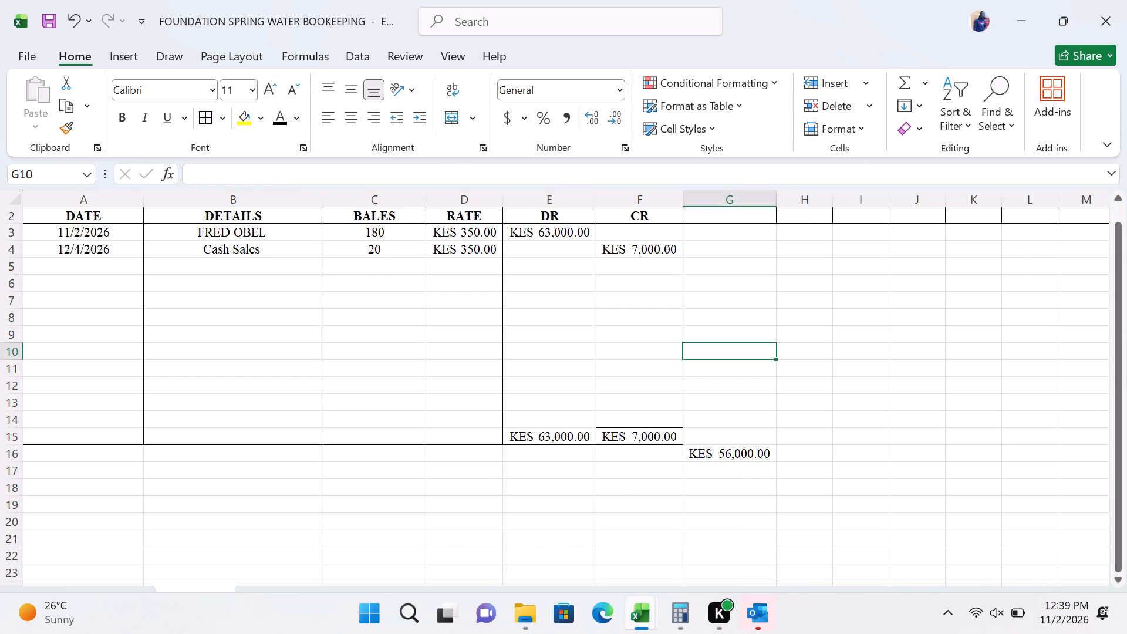
pyautogui.click(649, 440)
pyautogui.click(719, 464)
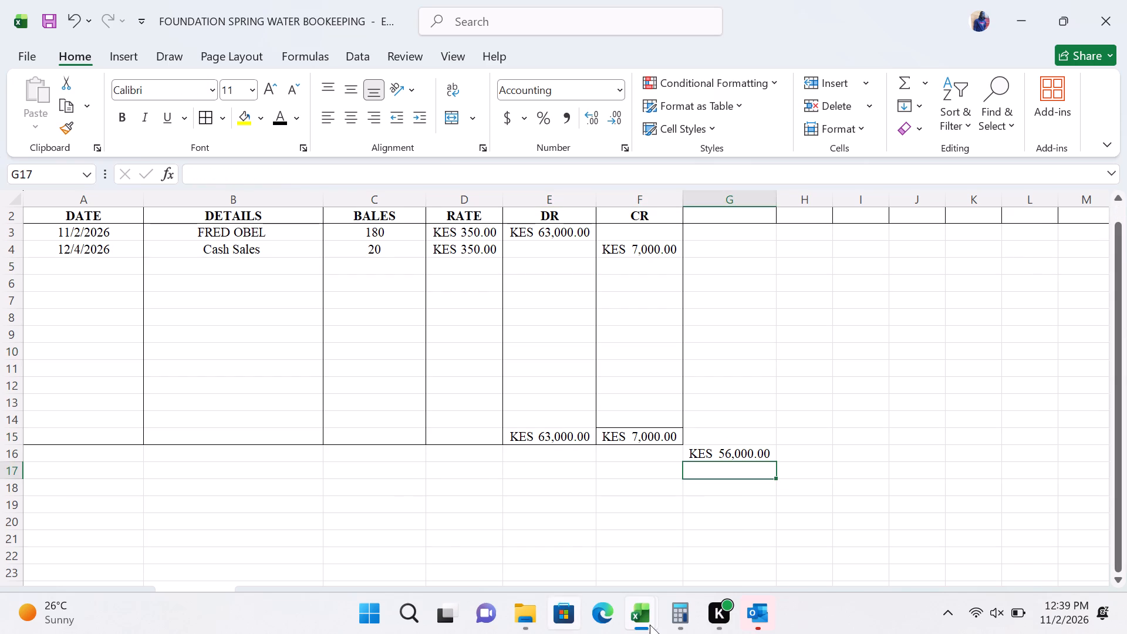
# Check the EXPENDITURE sheet in the Foundation Spring Inventory and Expenses workbook and return to the bookkeeping workbook.
pyautogui.click(645, 617)
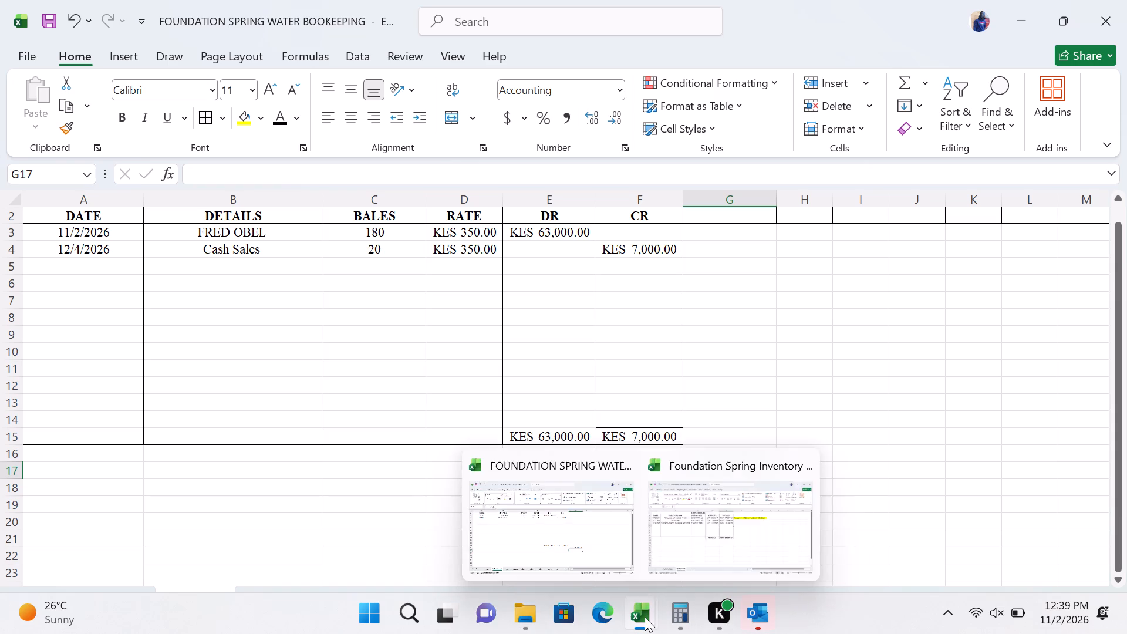
pyautogui.click(692, 550)
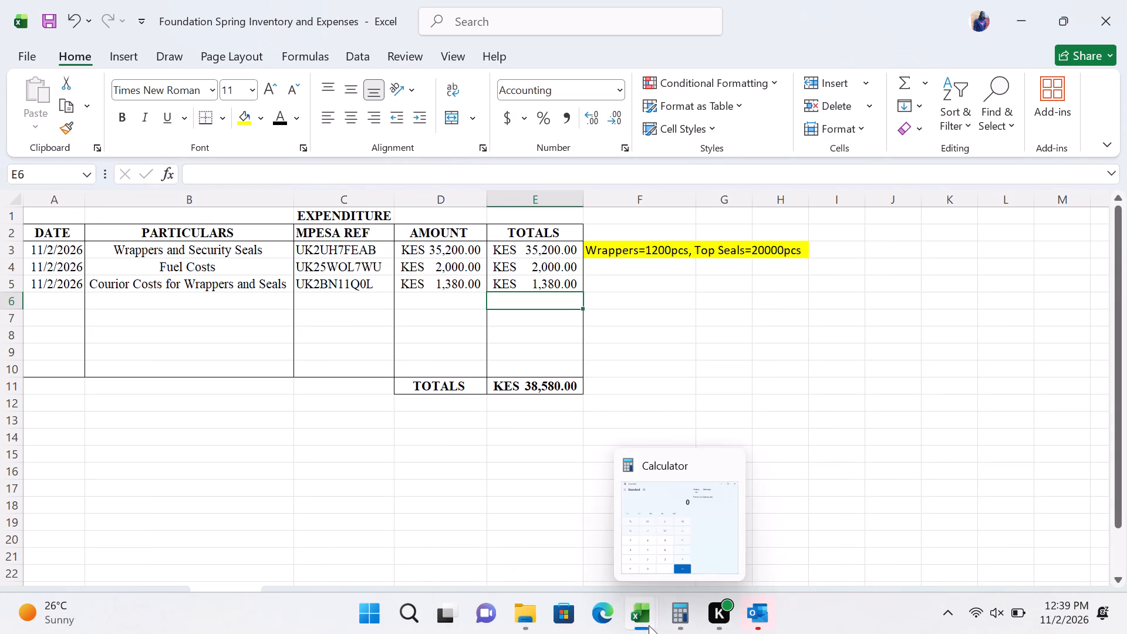
pyautogui.click(649, 625)
pyautogui.click(583, 545)
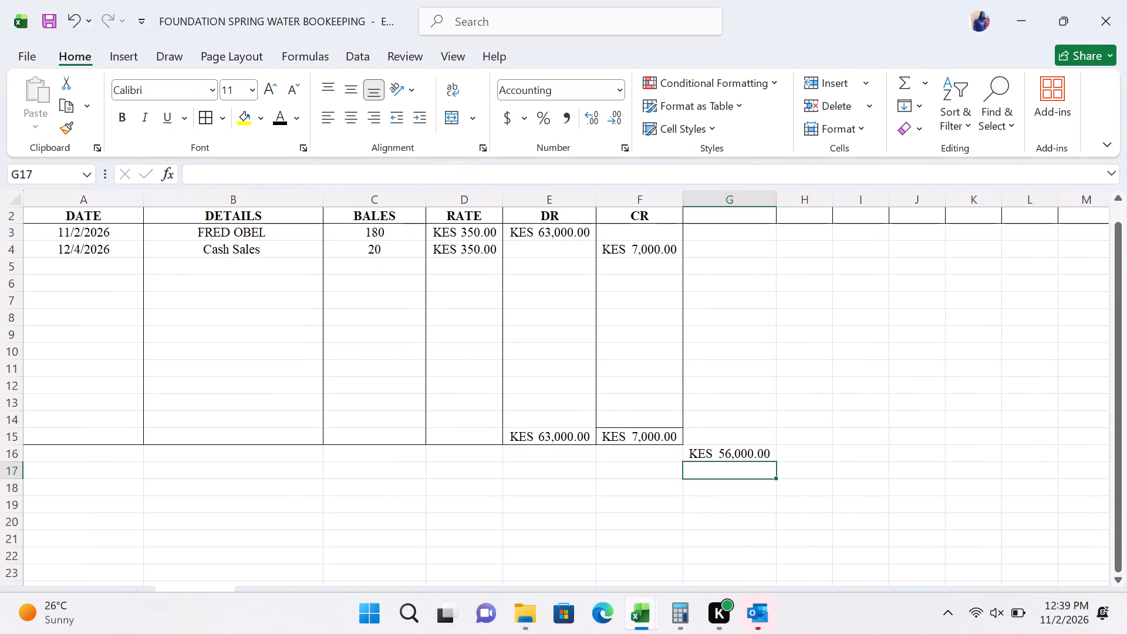
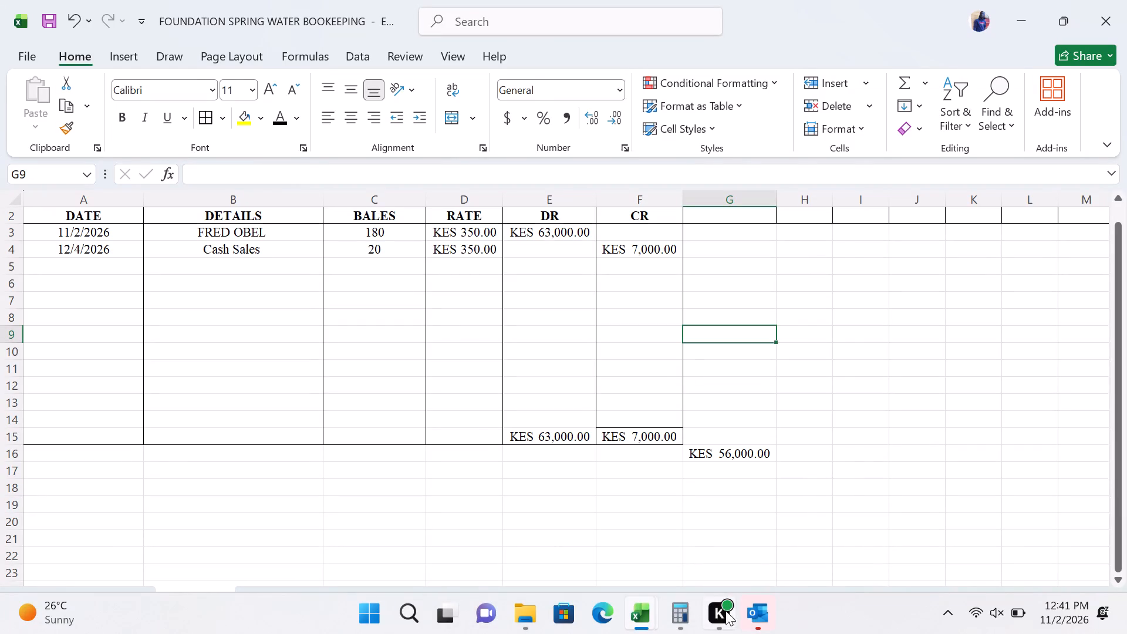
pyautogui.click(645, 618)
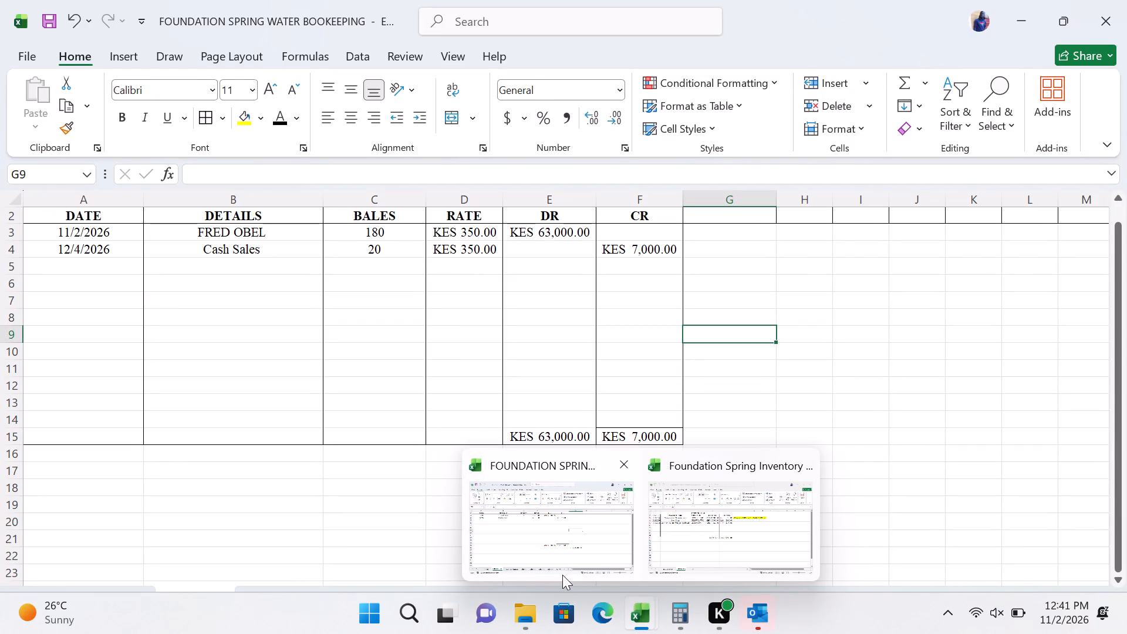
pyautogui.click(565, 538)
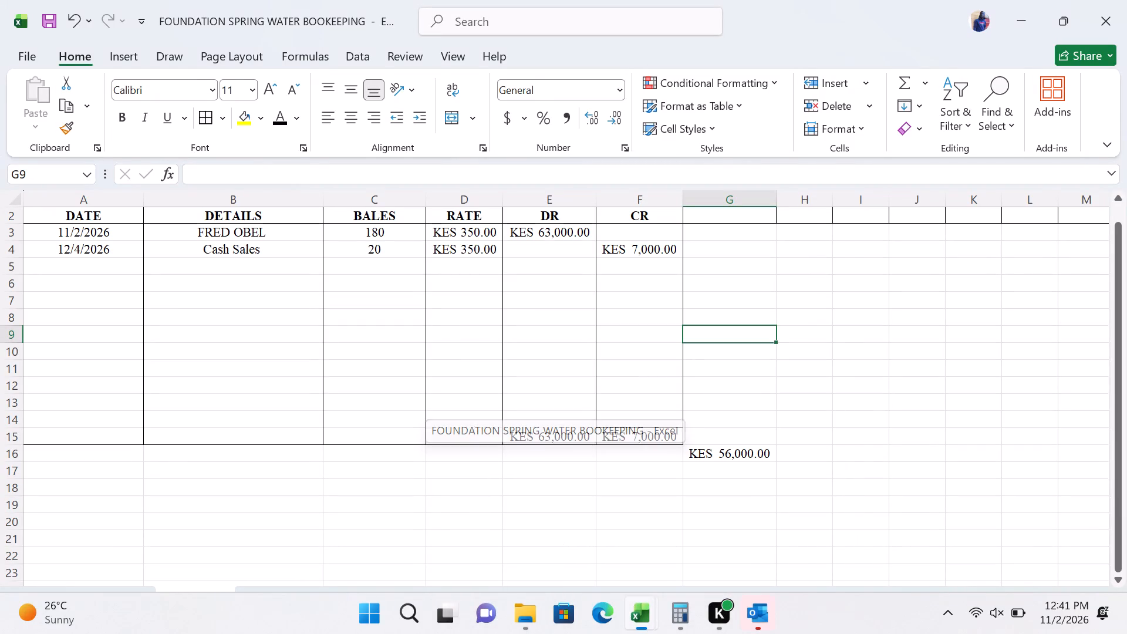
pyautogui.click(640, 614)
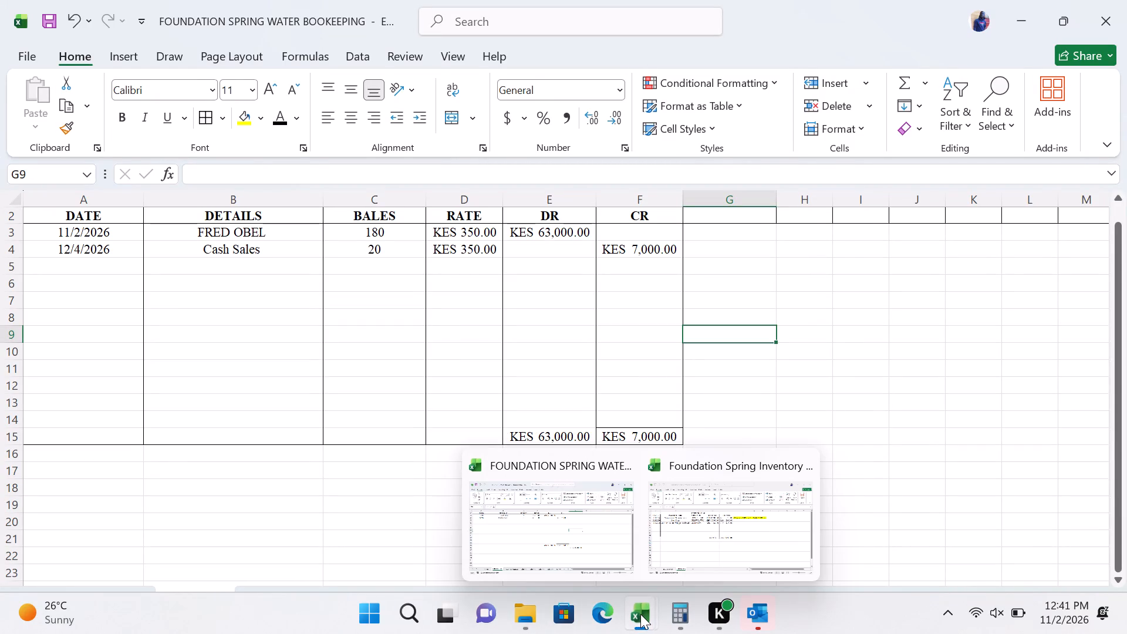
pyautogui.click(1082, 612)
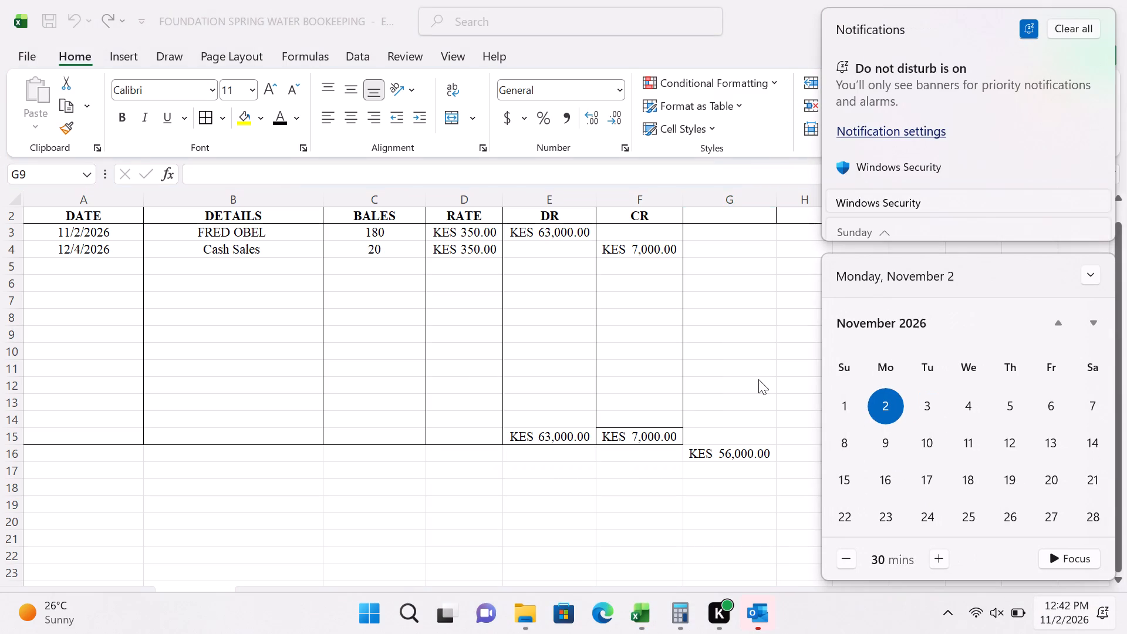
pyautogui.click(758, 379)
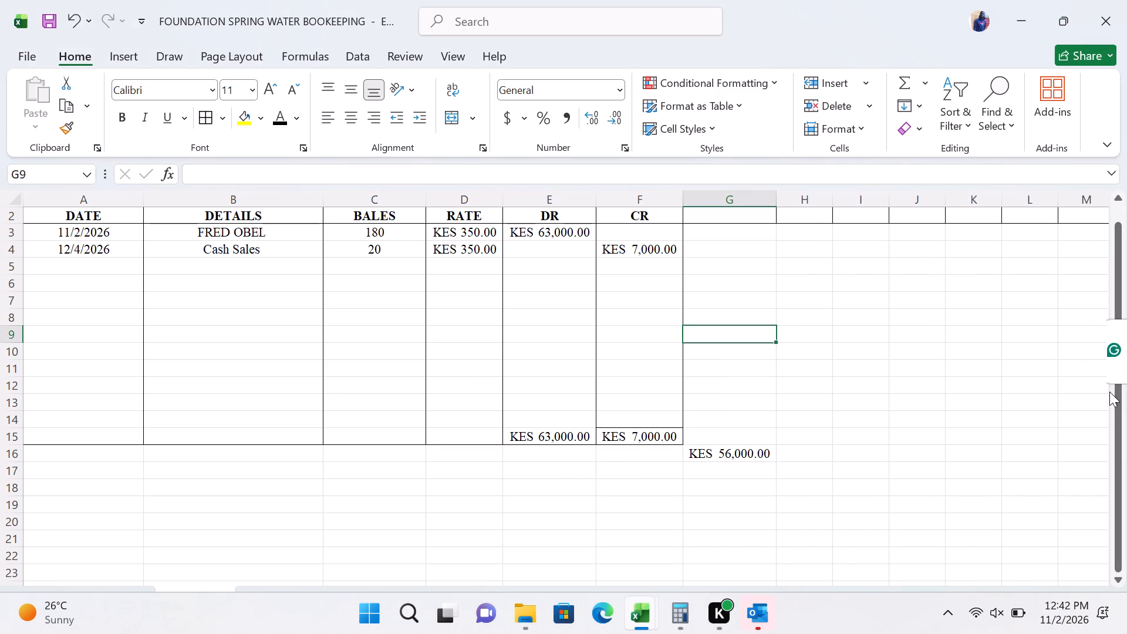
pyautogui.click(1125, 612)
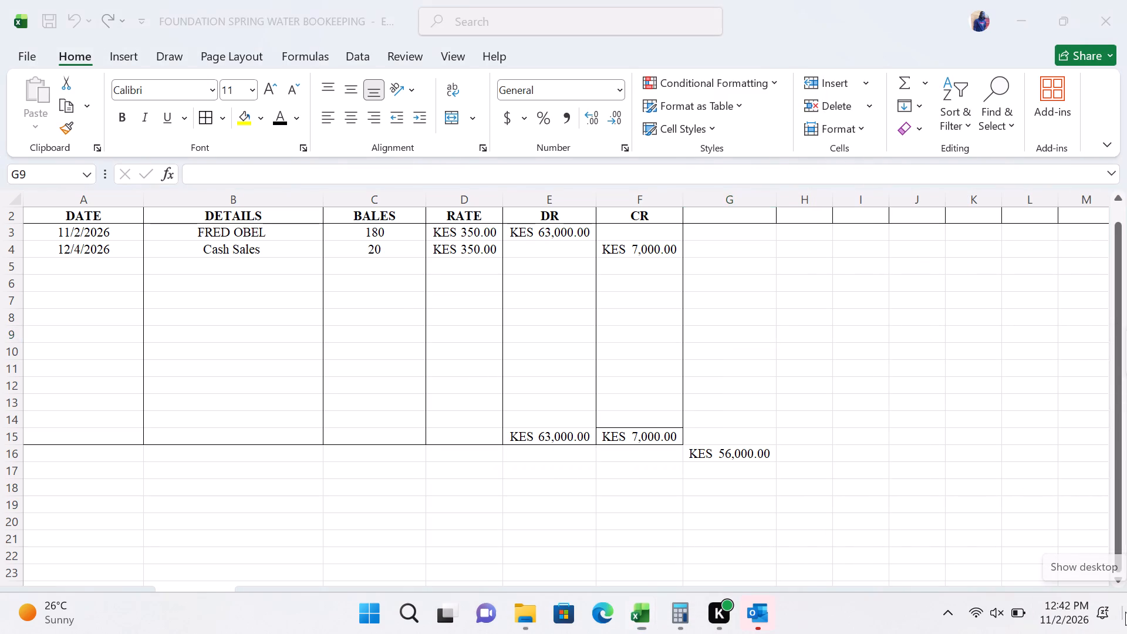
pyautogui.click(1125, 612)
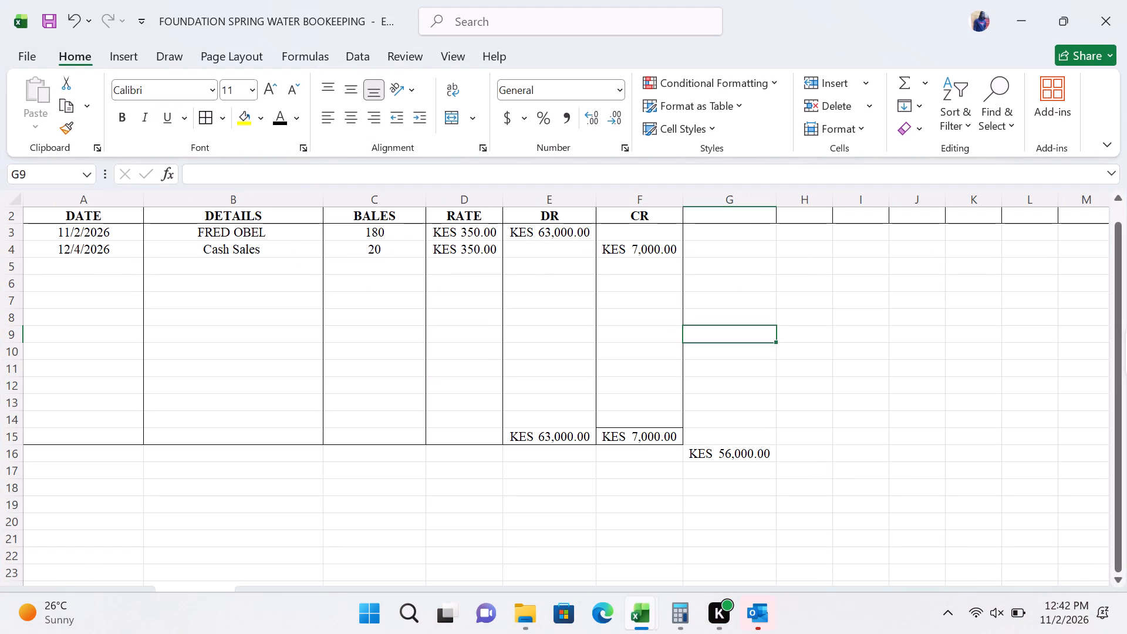
# Insert a blank row above the 500ML BALES row in the stock balance table on Sheet1 of the bookkeeping workbook.
pyautogui.click(1053, 12)
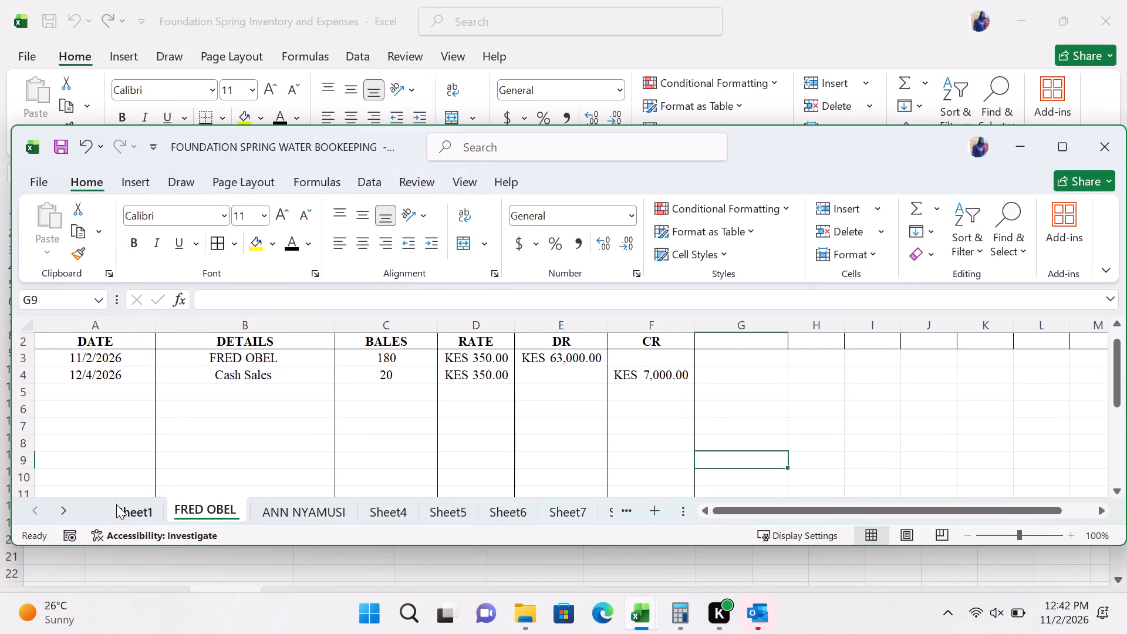
pyautogui.click(121, 502)
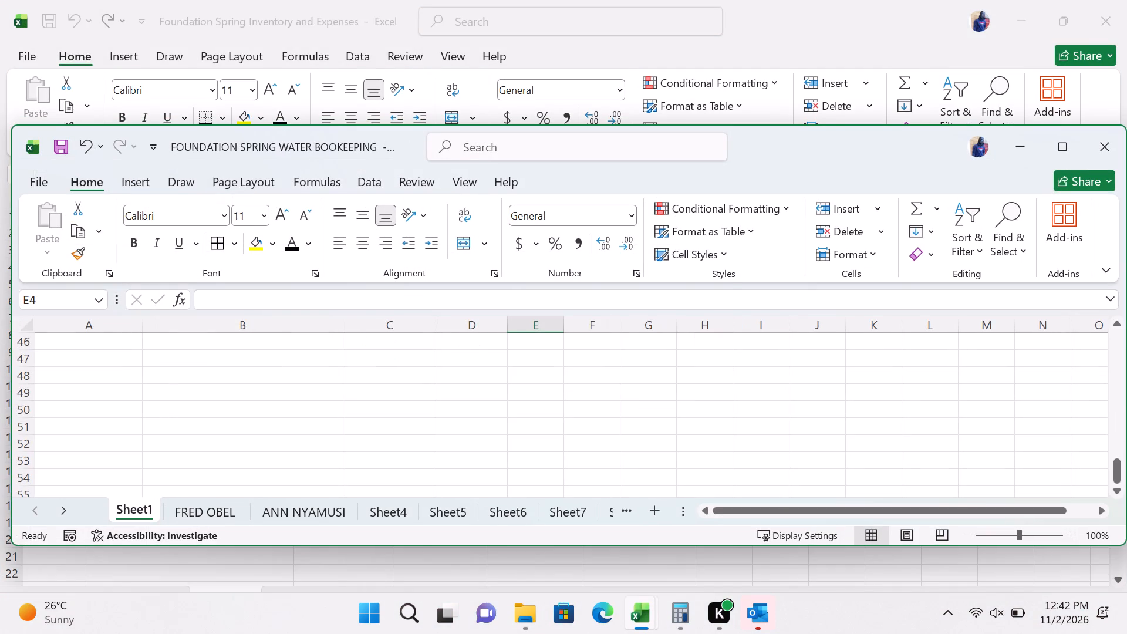
pyautogui.click(1068, 152)
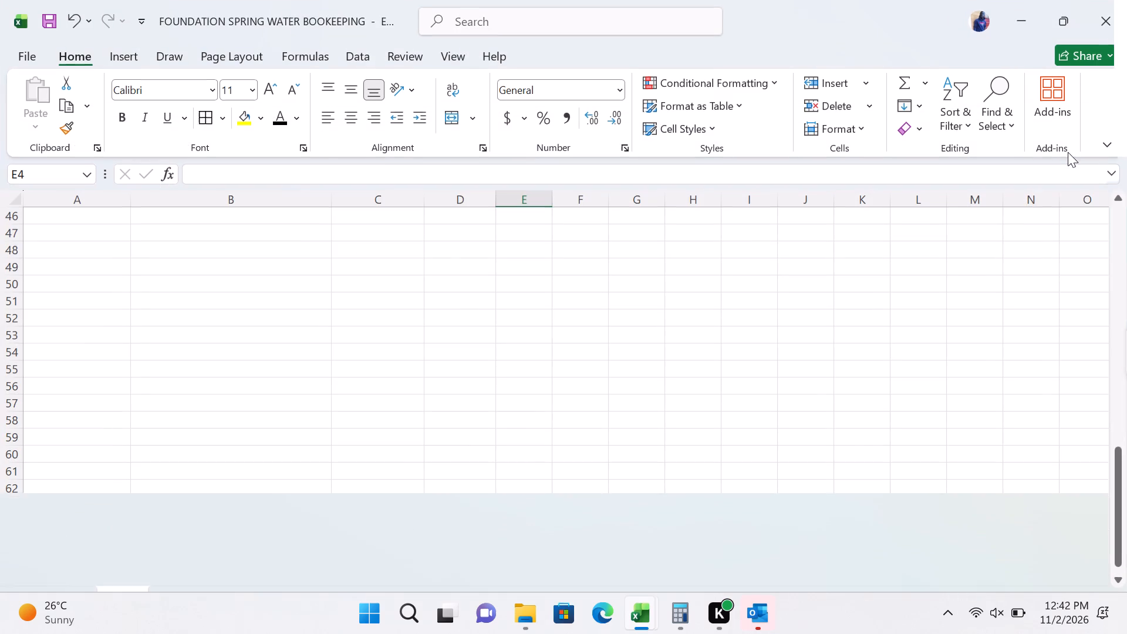
pyautogui.scroll(4, 620, 366)
pyautogui.scroll(-4, 620, 366)
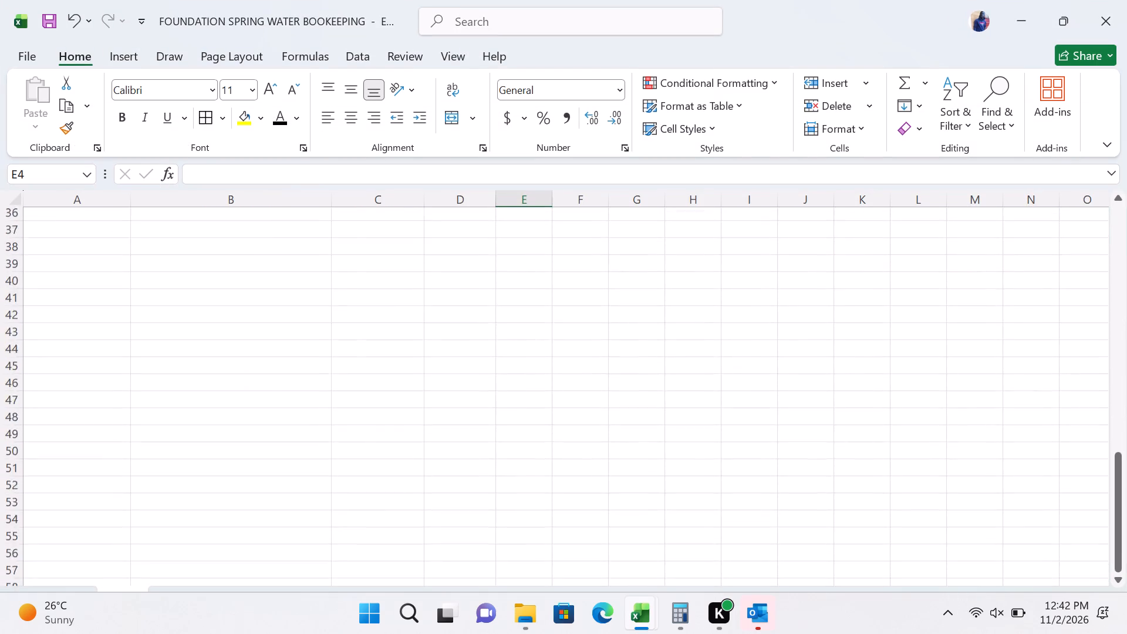
pyautogui.scroll(1, 620, 366)
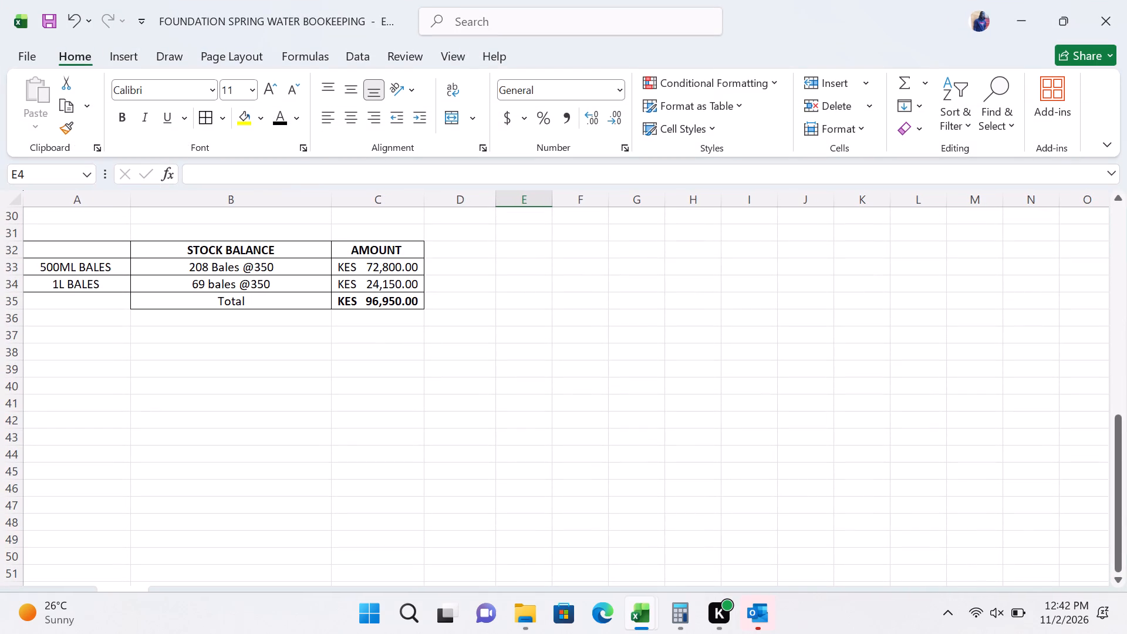
pyautogui.click(19, 264)
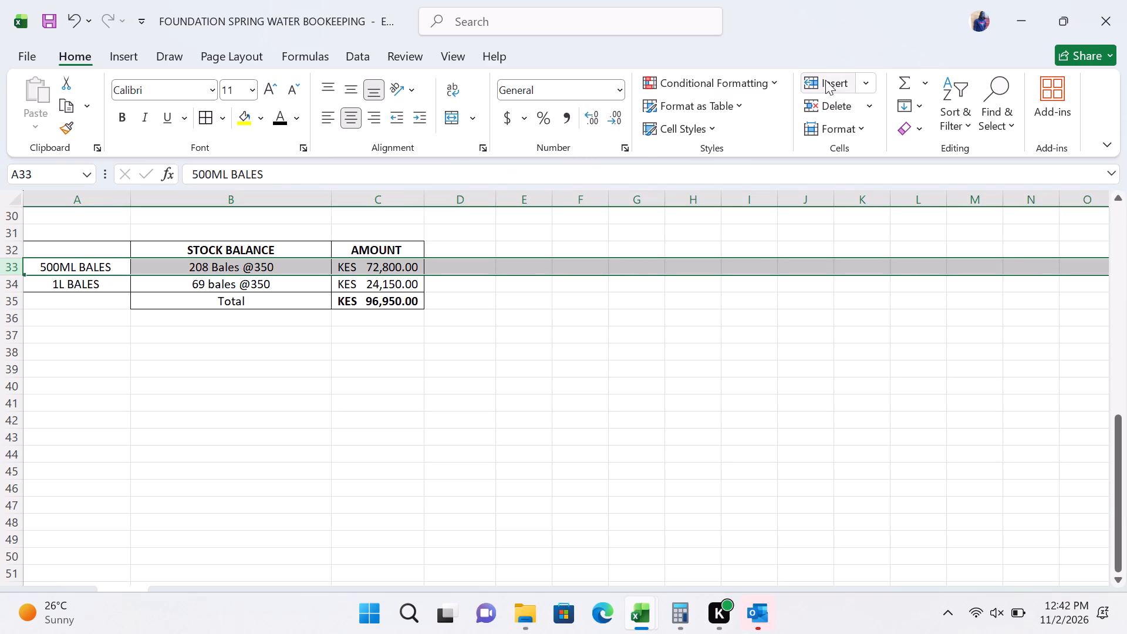
pyautogui.click(832, 78)
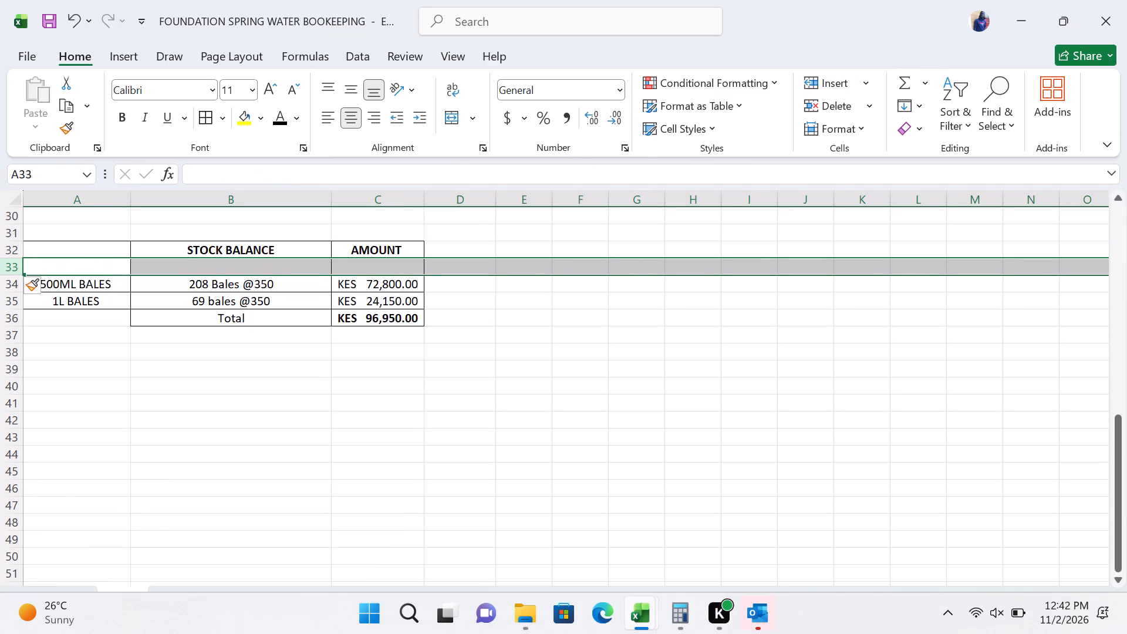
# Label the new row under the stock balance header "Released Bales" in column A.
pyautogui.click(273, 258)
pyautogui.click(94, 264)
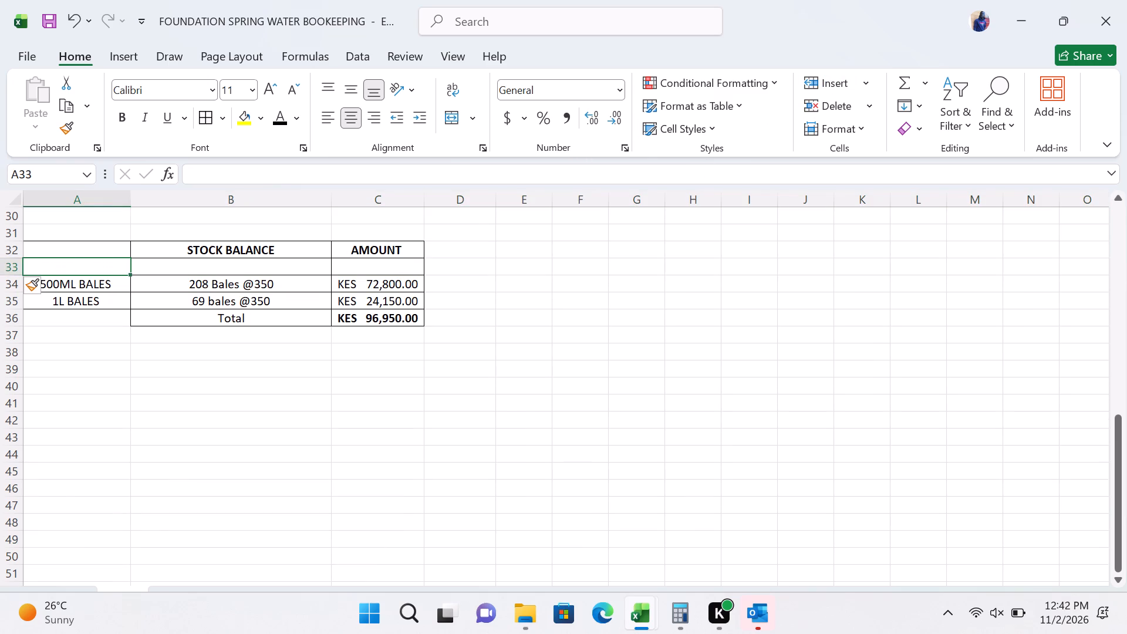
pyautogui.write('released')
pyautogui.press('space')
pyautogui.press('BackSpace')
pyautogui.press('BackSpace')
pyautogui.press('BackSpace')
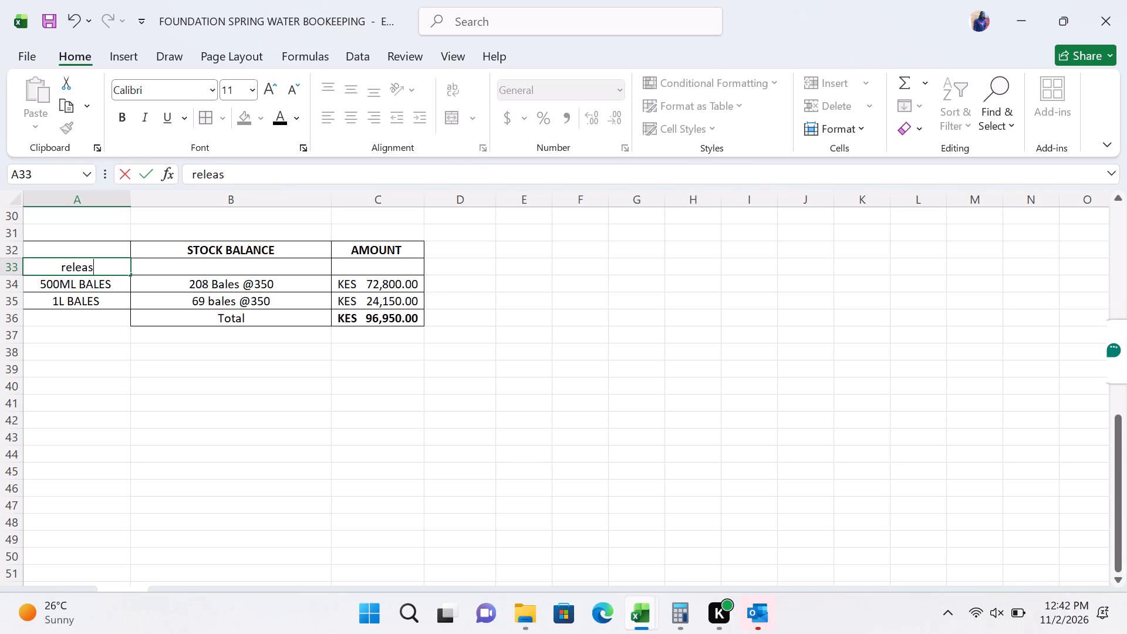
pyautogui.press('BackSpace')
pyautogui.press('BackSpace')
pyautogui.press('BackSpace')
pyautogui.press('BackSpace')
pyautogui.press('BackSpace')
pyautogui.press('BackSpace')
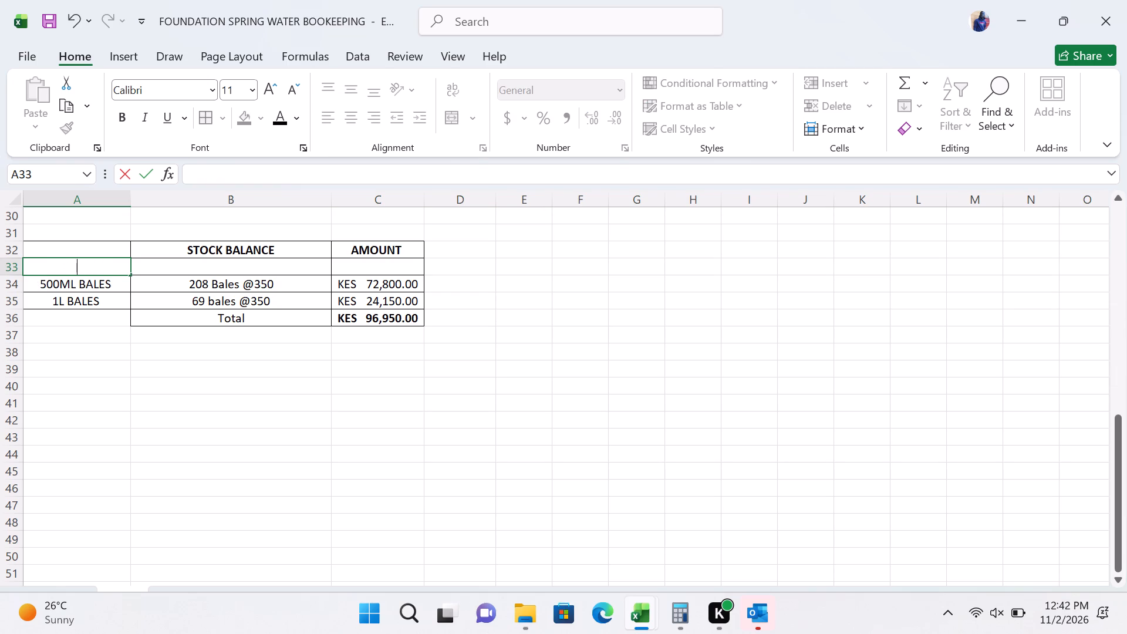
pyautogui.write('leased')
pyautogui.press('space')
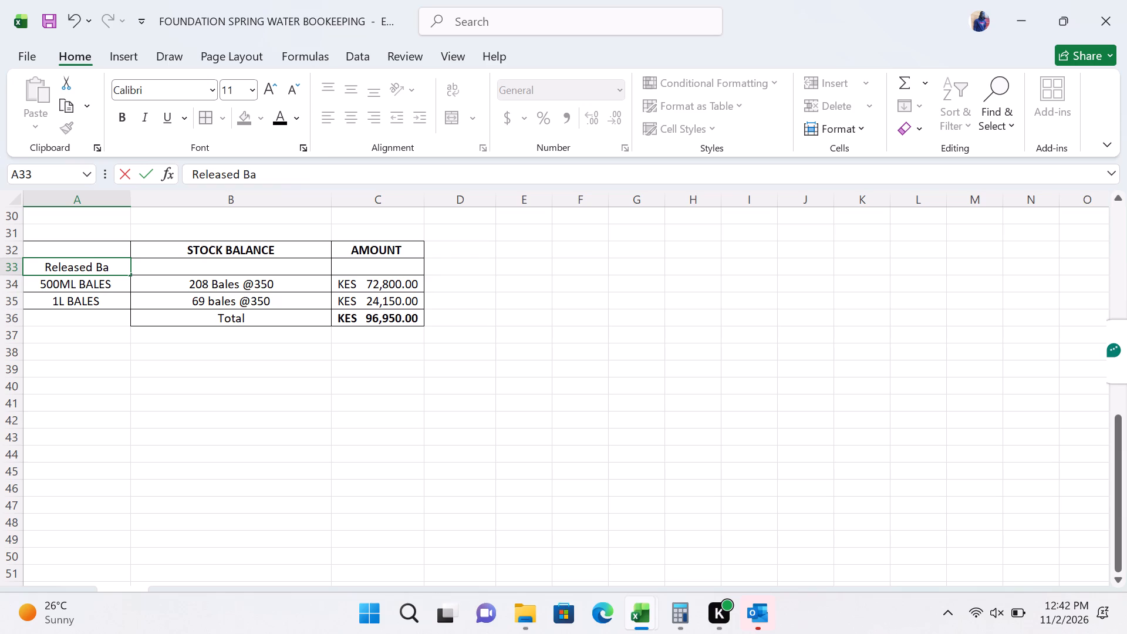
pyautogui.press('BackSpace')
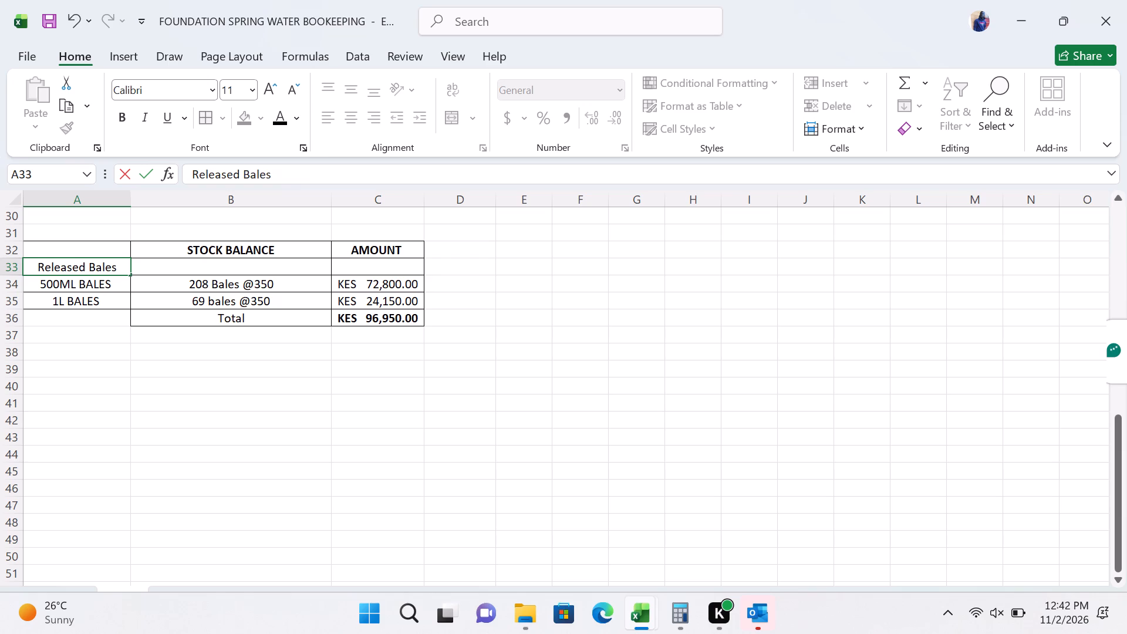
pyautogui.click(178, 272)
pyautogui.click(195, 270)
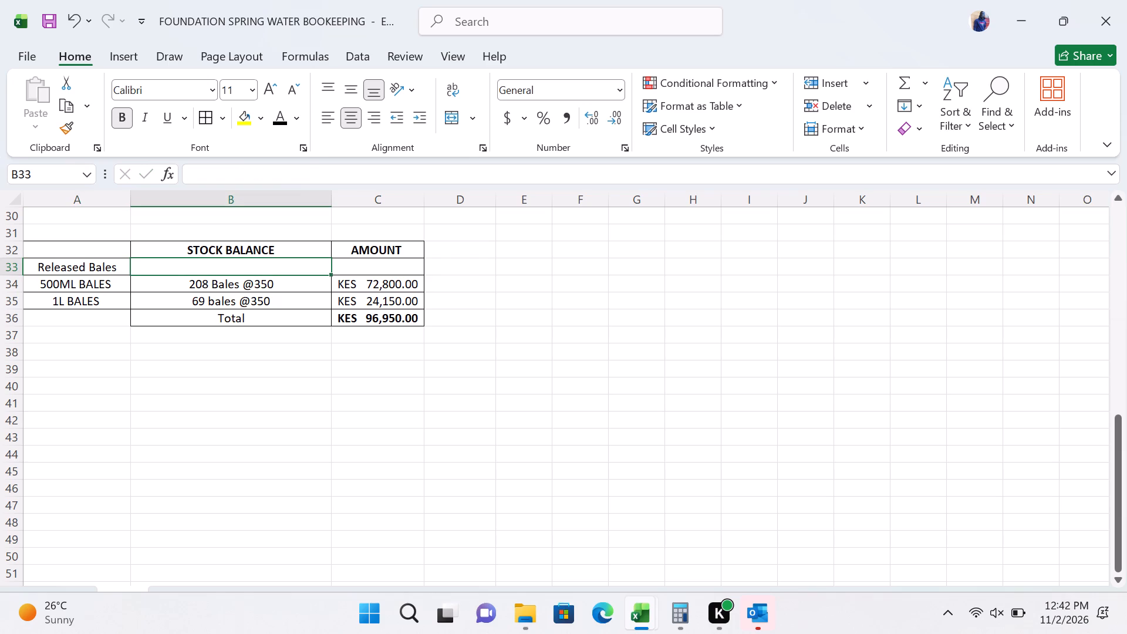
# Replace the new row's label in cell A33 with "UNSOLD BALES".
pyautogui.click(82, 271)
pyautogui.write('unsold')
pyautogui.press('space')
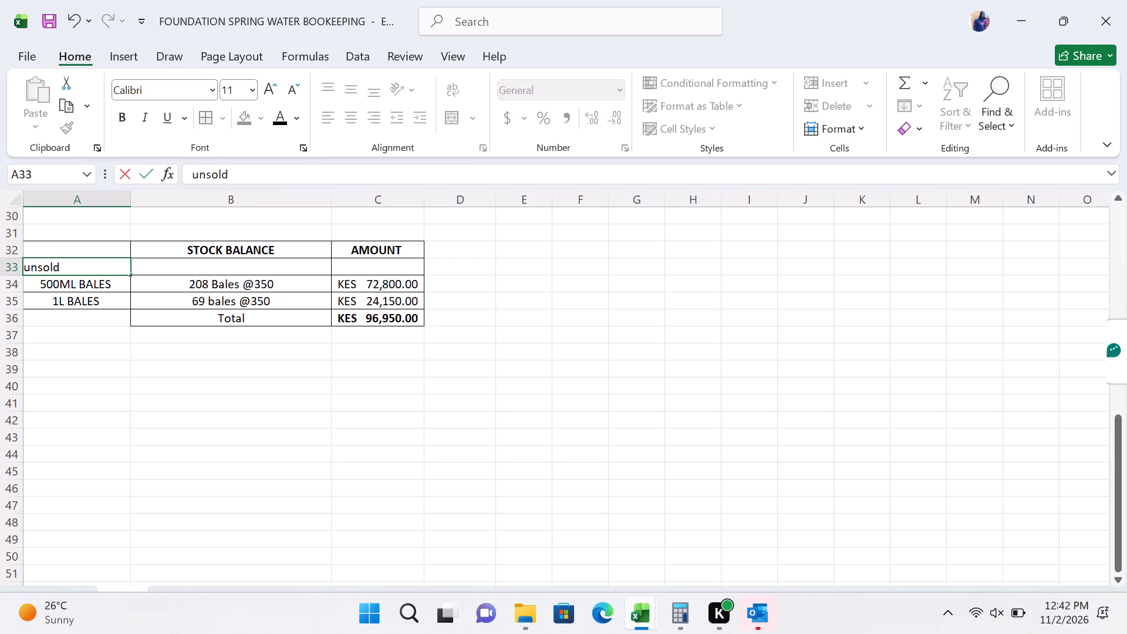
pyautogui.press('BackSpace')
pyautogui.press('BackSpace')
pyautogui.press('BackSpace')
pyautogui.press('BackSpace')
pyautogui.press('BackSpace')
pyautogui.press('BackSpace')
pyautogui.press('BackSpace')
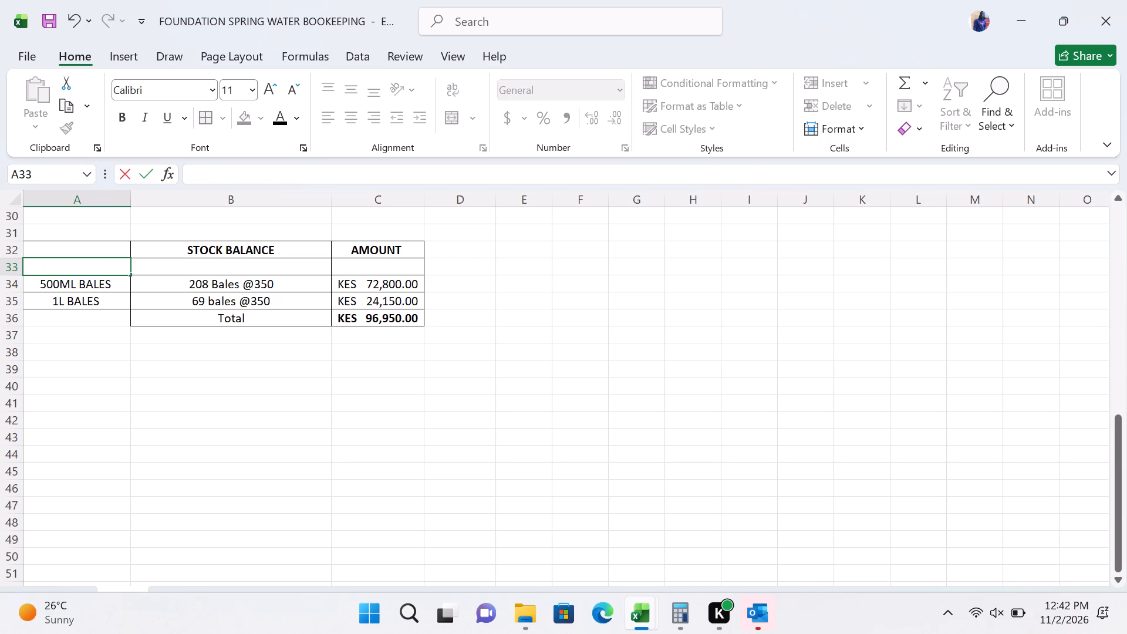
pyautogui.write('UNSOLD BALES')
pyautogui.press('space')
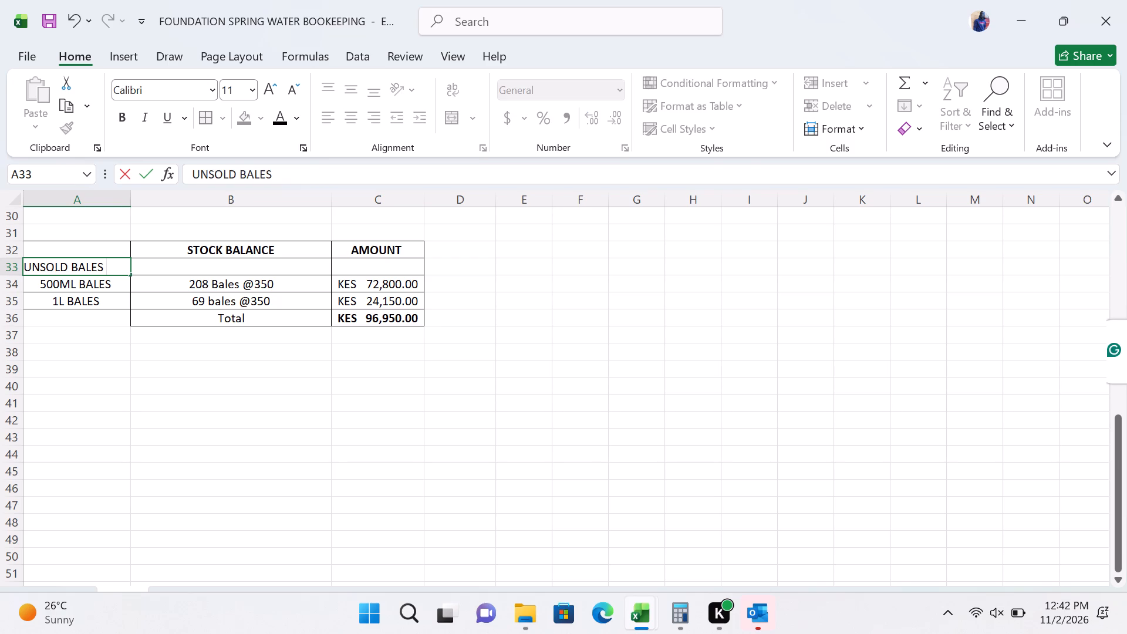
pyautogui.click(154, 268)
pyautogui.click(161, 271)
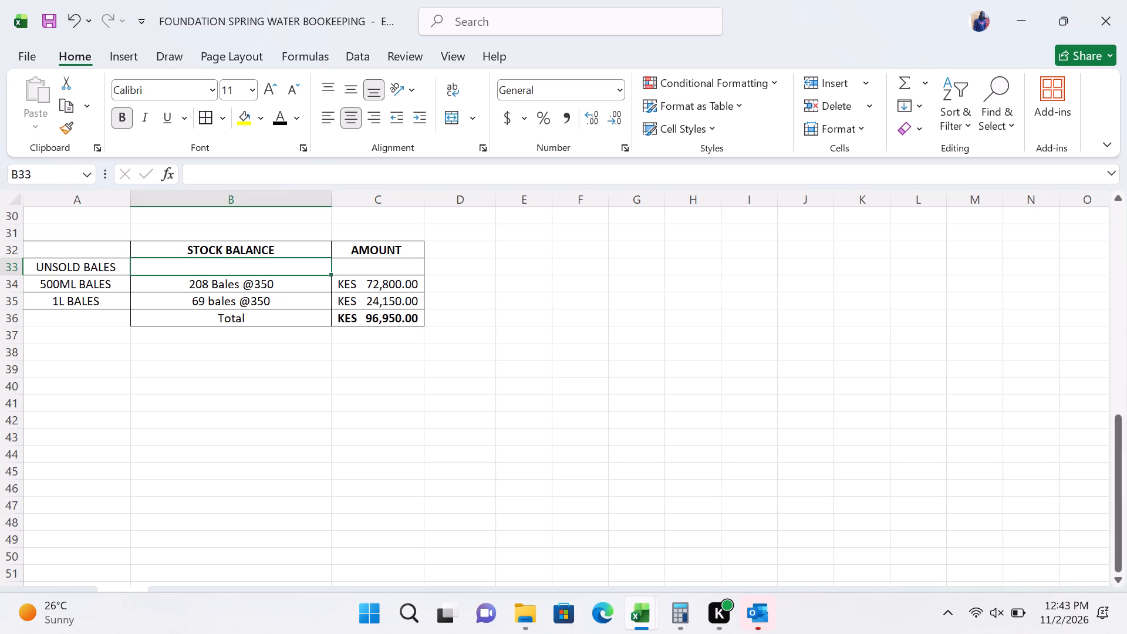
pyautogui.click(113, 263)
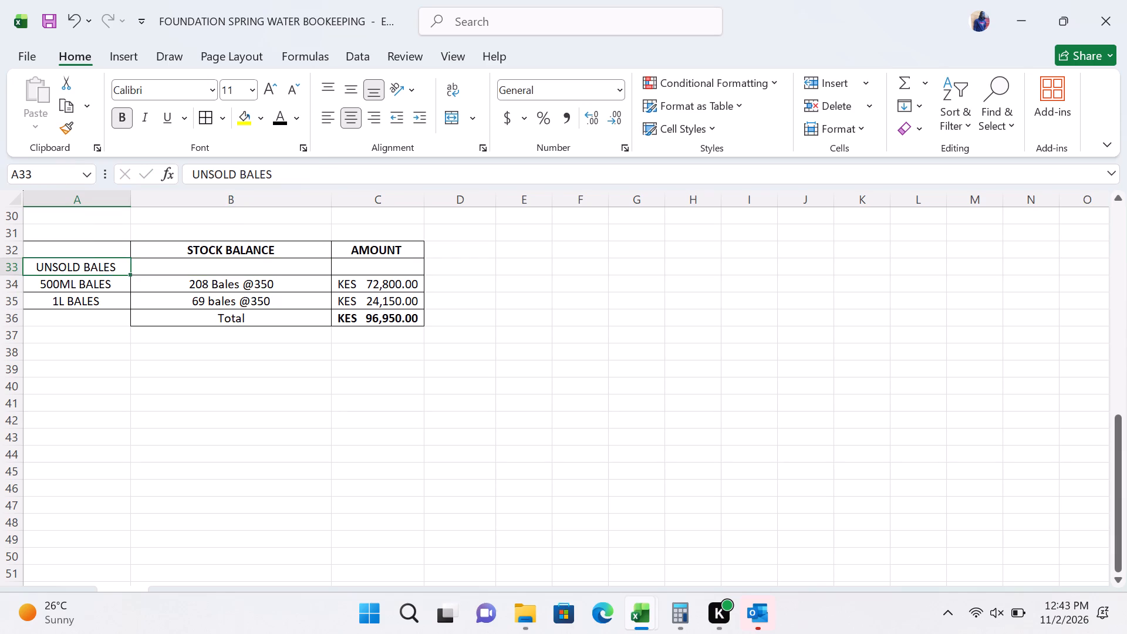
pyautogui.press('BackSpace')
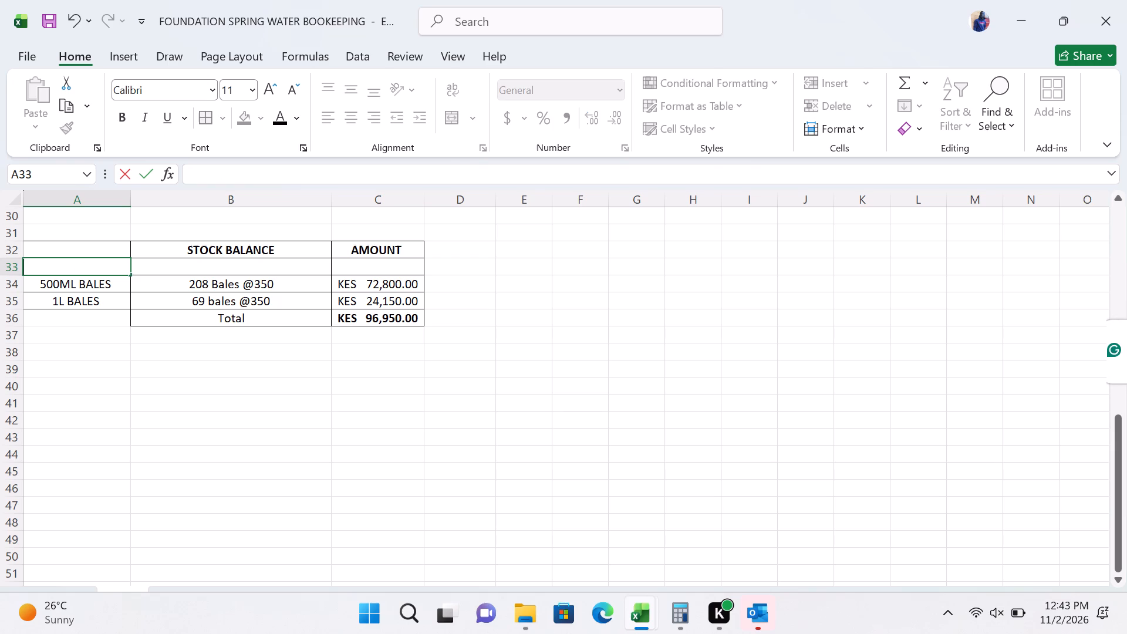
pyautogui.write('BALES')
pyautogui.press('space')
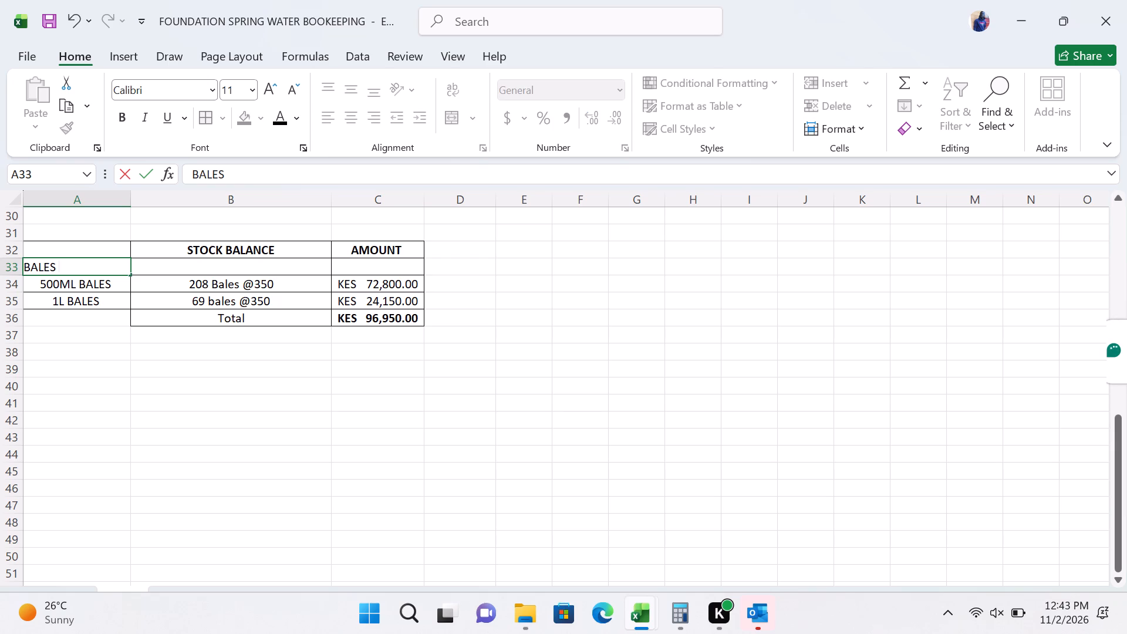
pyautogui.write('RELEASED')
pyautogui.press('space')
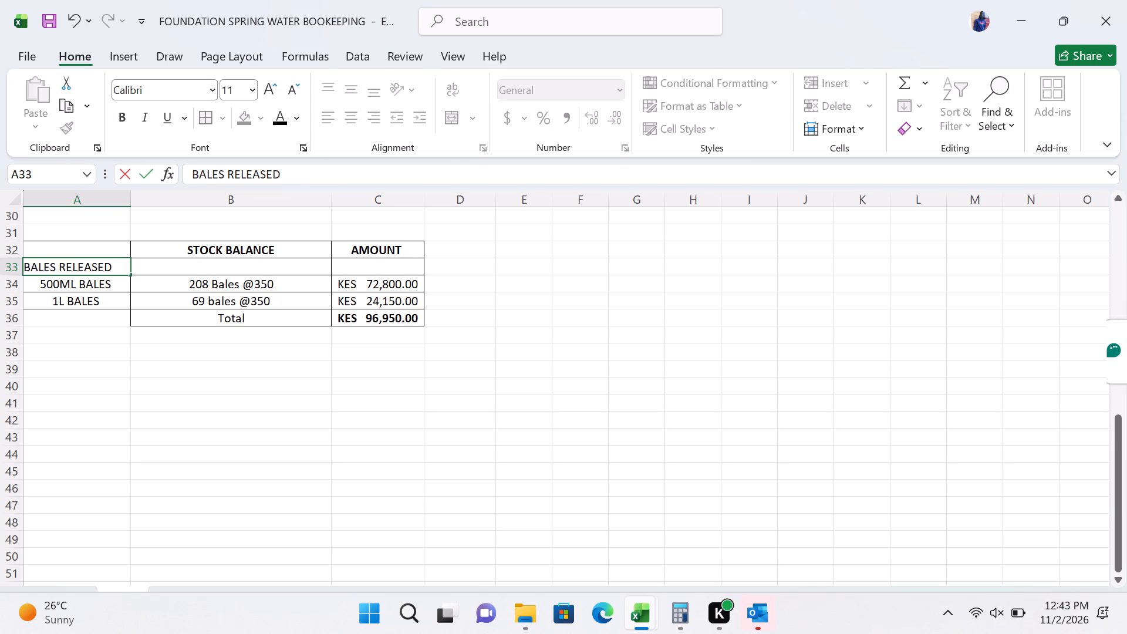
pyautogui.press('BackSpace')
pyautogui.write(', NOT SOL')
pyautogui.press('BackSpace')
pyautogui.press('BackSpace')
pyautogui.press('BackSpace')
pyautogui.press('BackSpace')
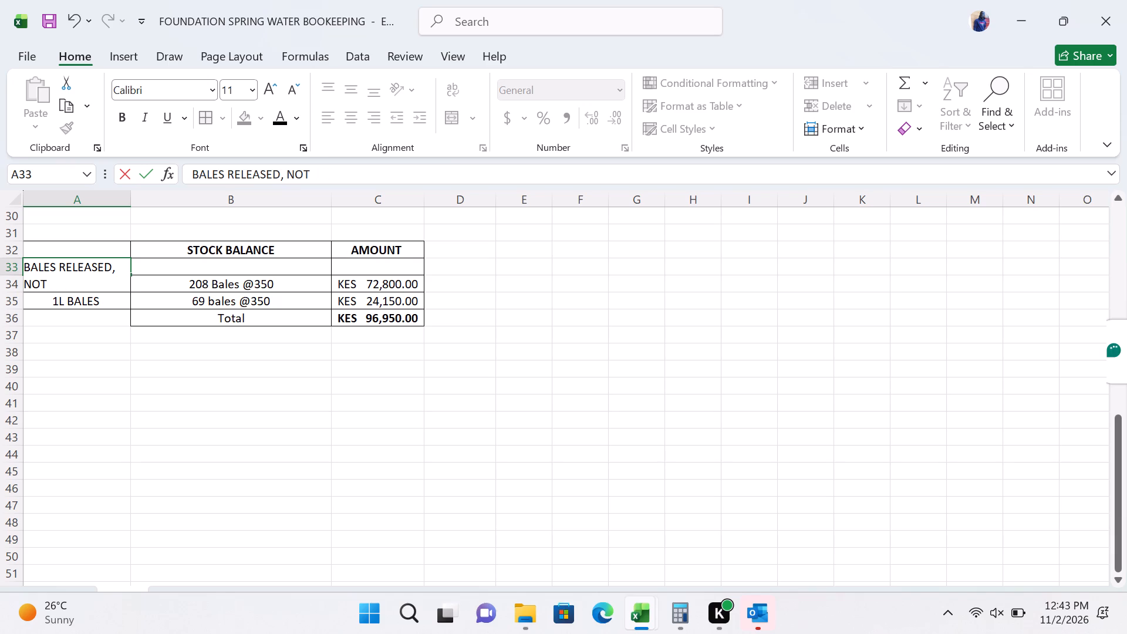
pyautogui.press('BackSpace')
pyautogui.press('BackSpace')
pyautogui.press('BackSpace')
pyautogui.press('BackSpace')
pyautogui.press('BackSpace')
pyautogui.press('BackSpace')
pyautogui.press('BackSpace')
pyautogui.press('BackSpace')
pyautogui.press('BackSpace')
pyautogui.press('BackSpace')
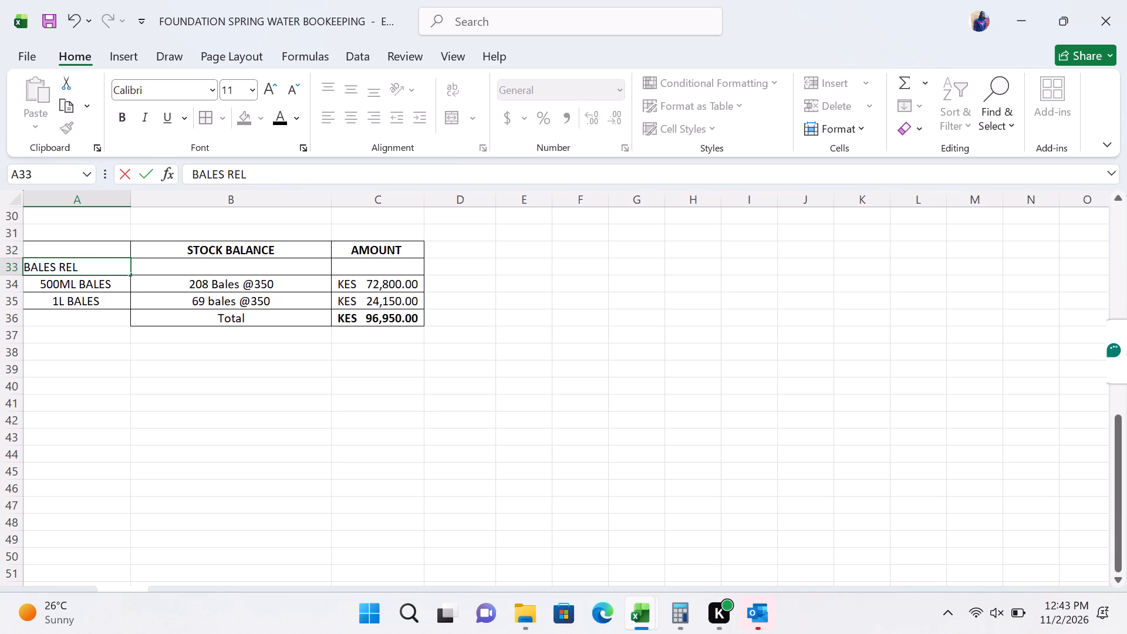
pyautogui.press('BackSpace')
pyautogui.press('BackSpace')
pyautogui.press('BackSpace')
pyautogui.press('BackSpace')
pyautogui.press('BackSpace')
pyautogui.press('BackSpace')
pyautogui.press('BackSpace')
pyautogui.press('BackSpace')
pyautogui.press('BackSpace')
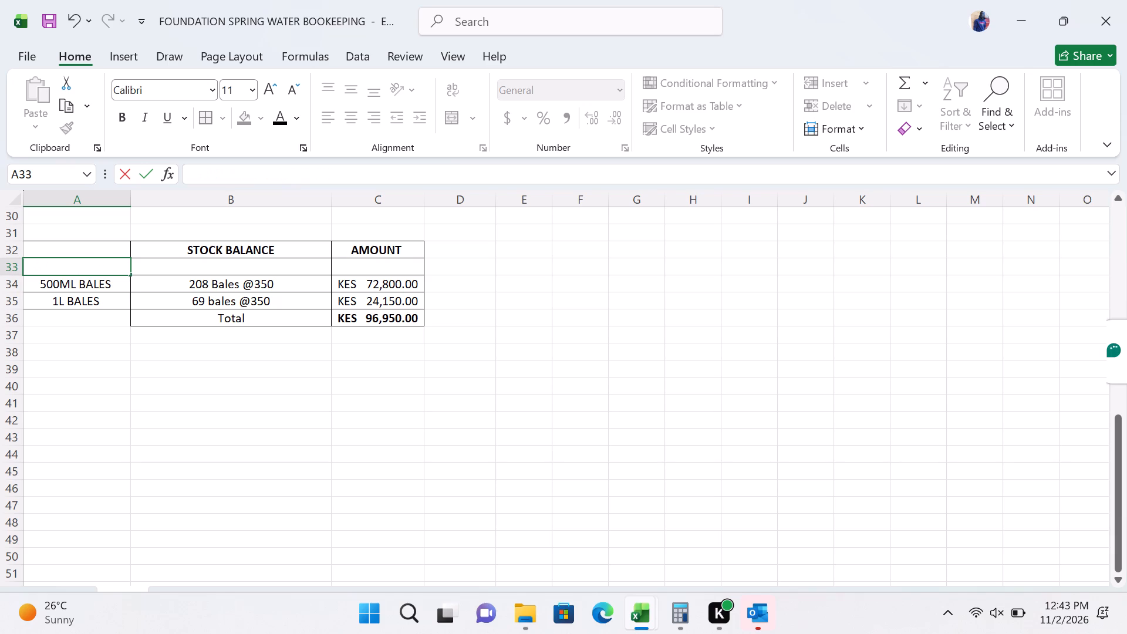
# Enter "RELEASED, NOT SOLD" in cell A33 as the label of the new stock balance row.
pyautogui.write('RELEASED')
pyautogui.press('space')
pyautogui.press('BackSpace')
pyautogui.write(', NOT SOLD')
pyautogui.press('space')
pyautogui.press('BackSpace')
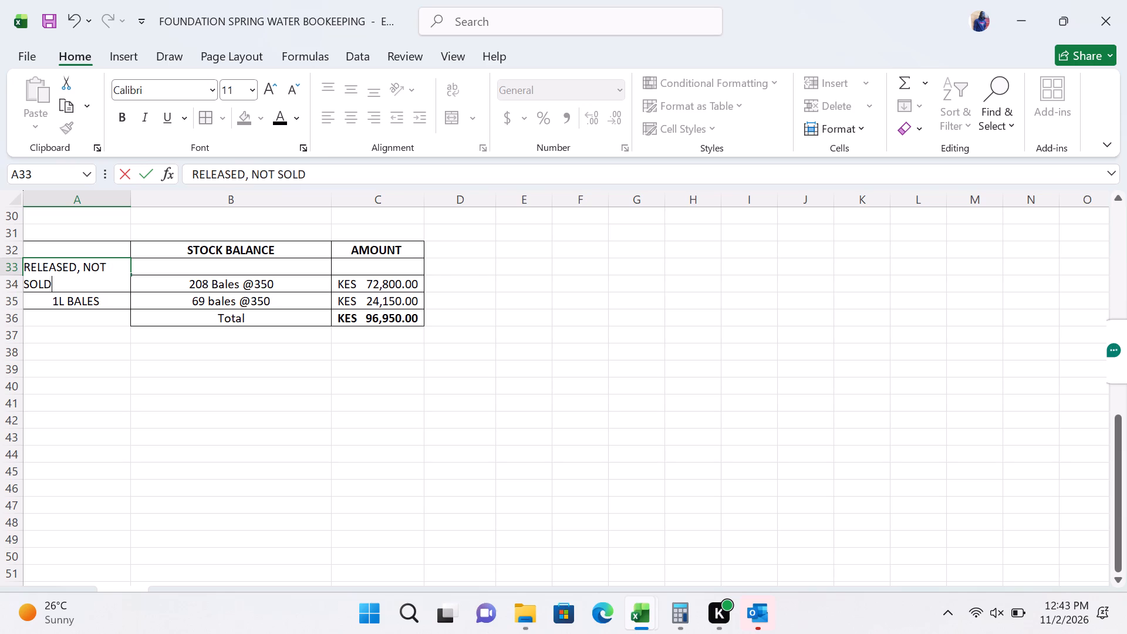
# Widen column A slightly so the "RELEASED, NOT SOLD" label fits within its cell.
pyautogui.click(131, 198)
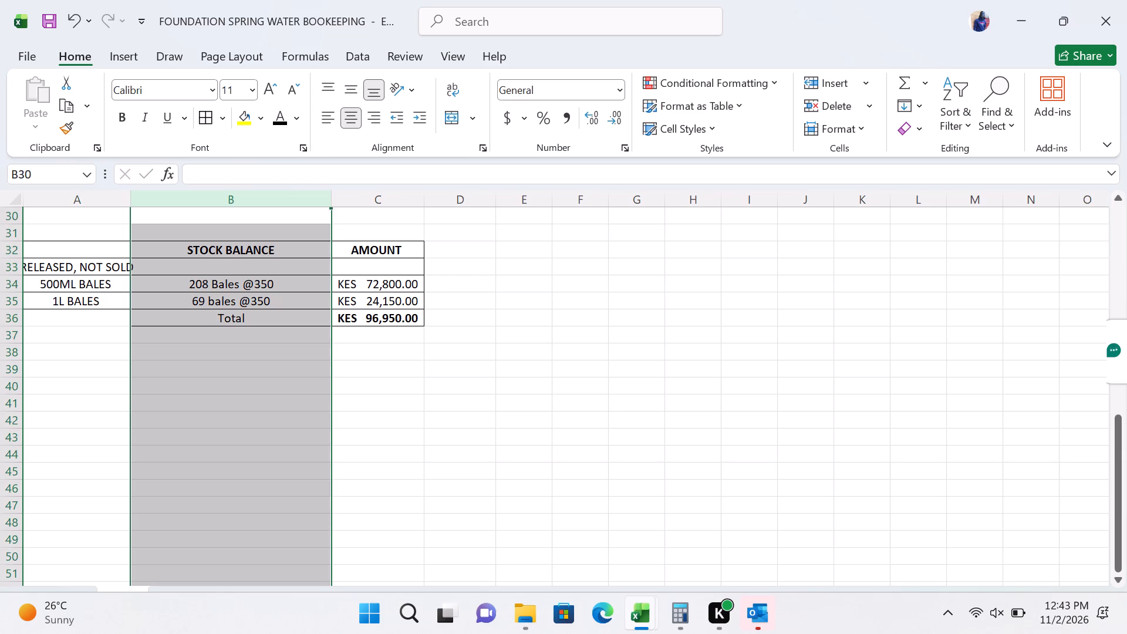
pyautogui.moveTo(131, 198); pyautogui.dragTo(141, 201)
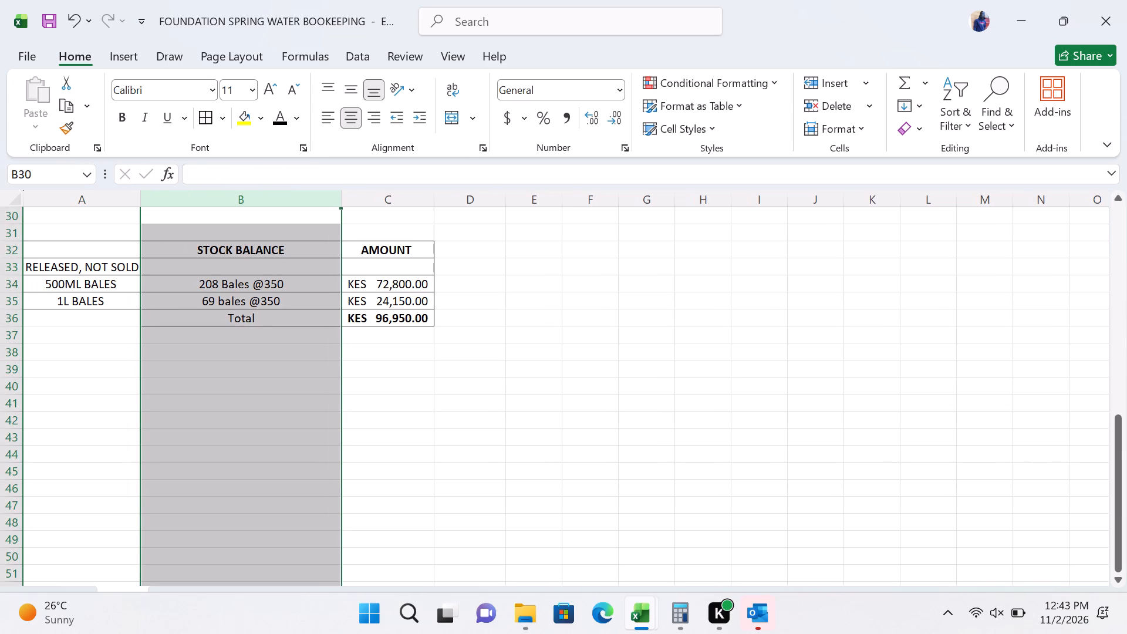
pyautogui.click(174, 251)
pyautogui.click(150, 265)
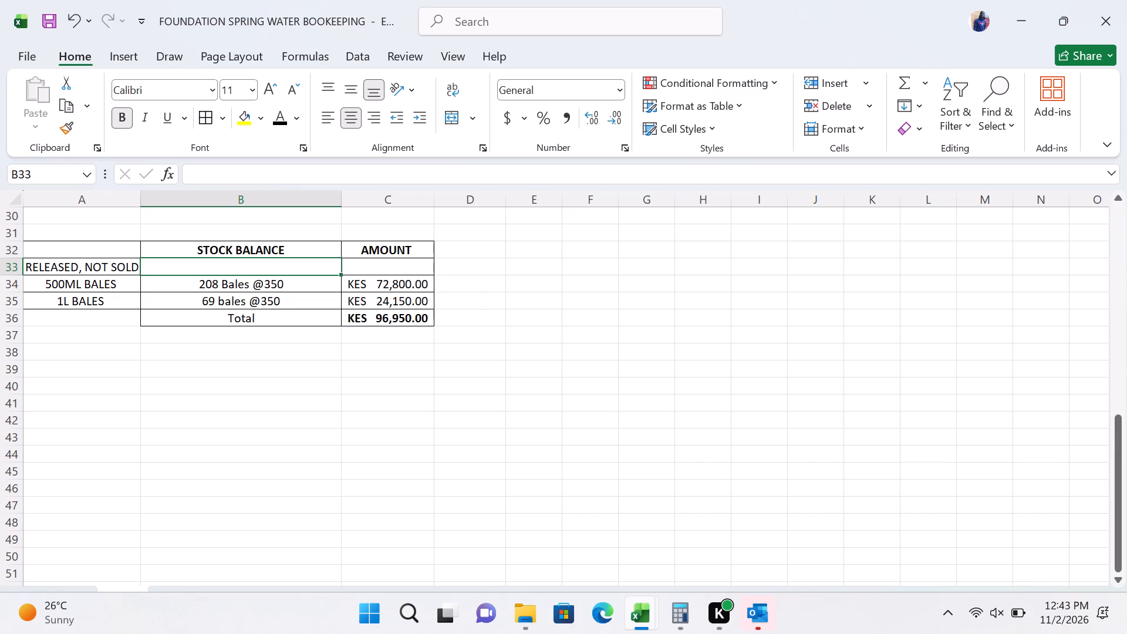
# Review the debtors' ledger entries and total above the stock balance table.
pyautogui.scroll(2, 553, 340)
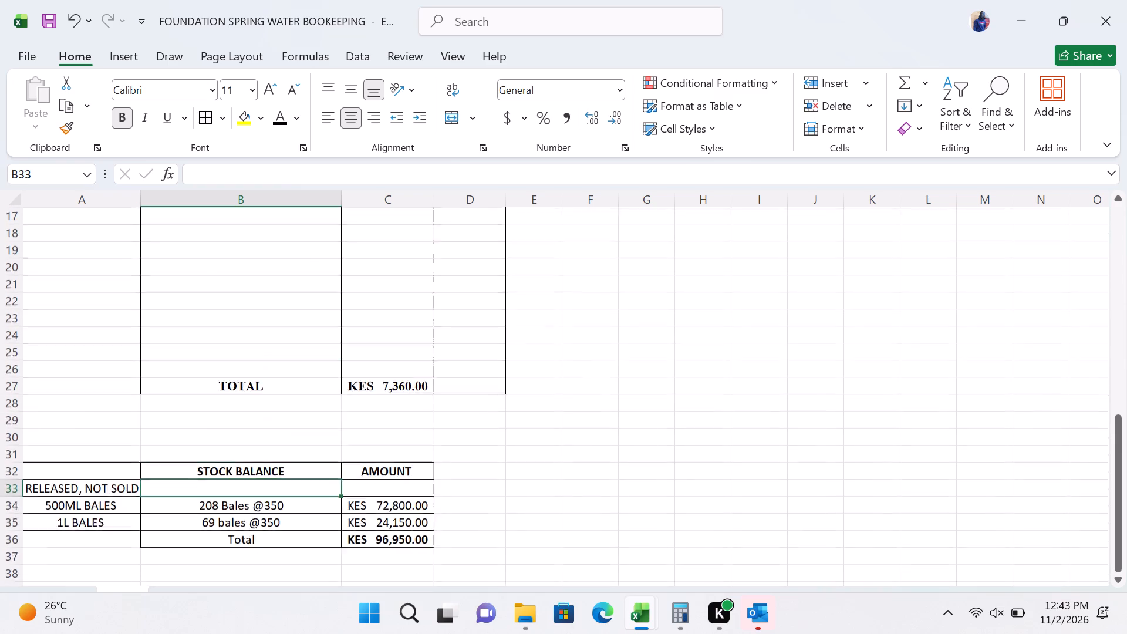
pyautogui.scroll(1, 553, 340)
pyautogui.scroll(-1, 553, 340)
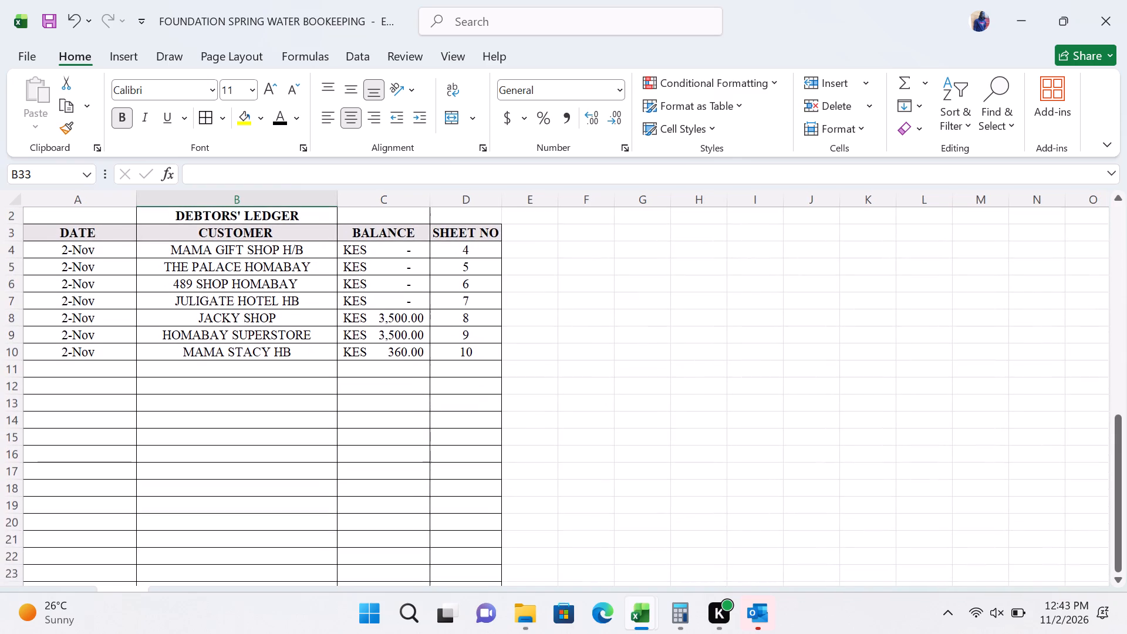
pyautogui.scroll(-3, 553, 340)
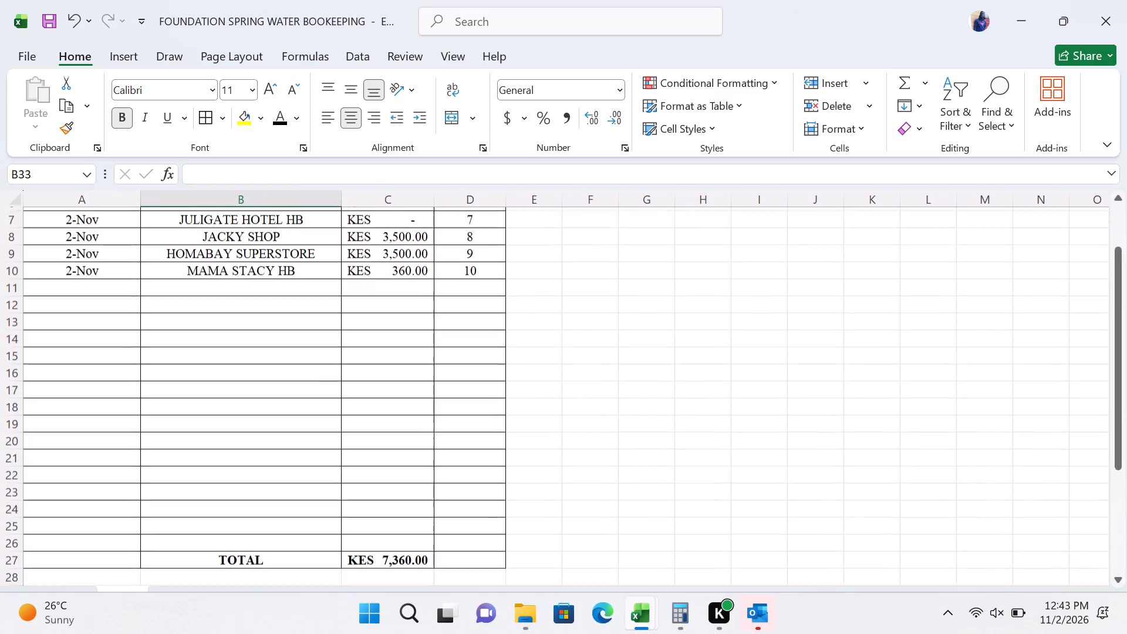
pyautogui.scroll(-3, 553, 340)
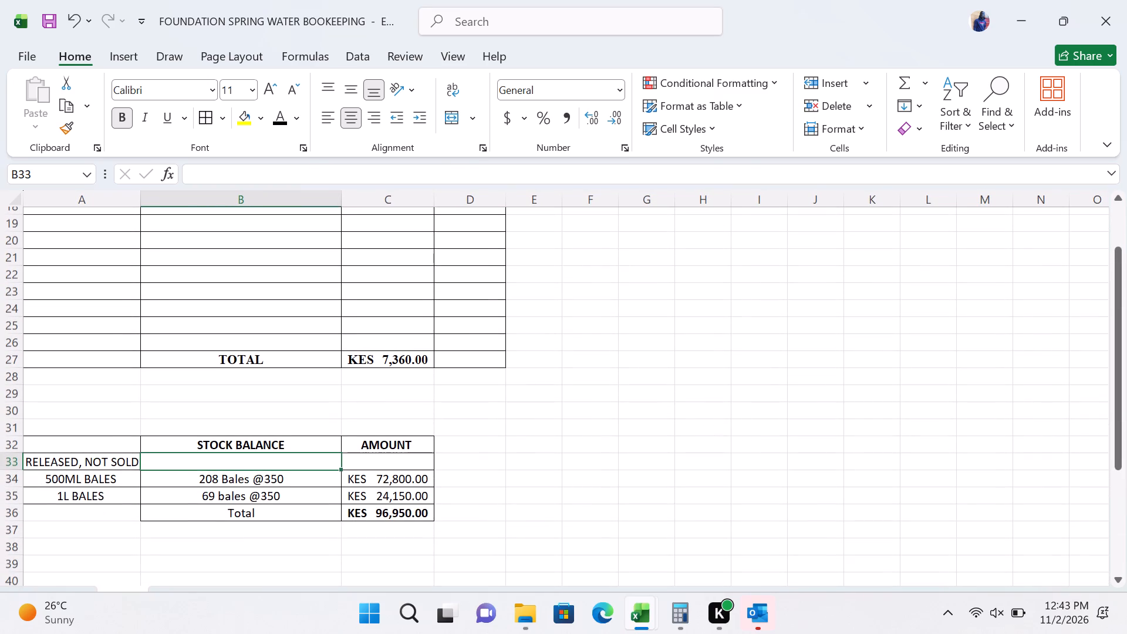
pyautogui.click(266, 454)
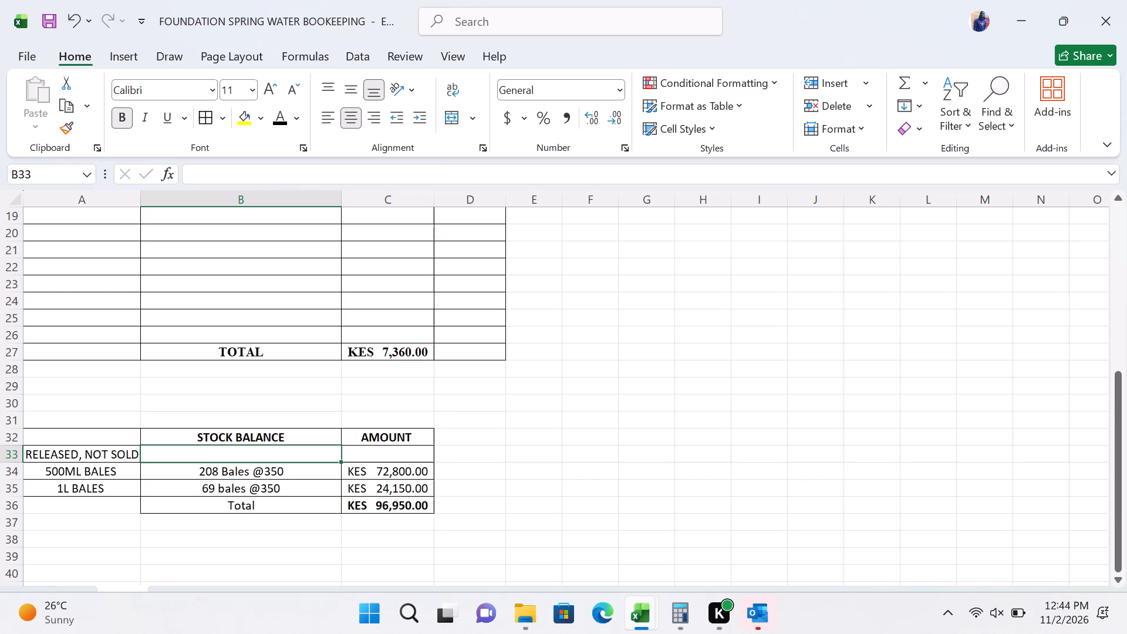
# Delete the "RELEASED, NOT SOLD" row from the stock balance table.
pyautogui.click(5, 451)
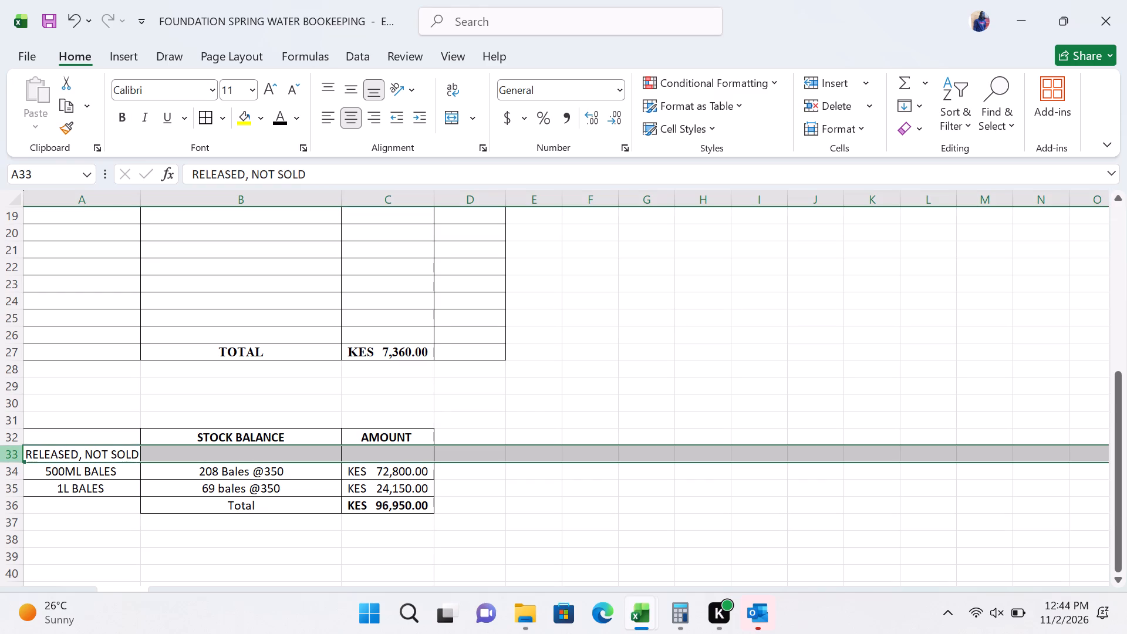
pyautogui.click(838, 98)
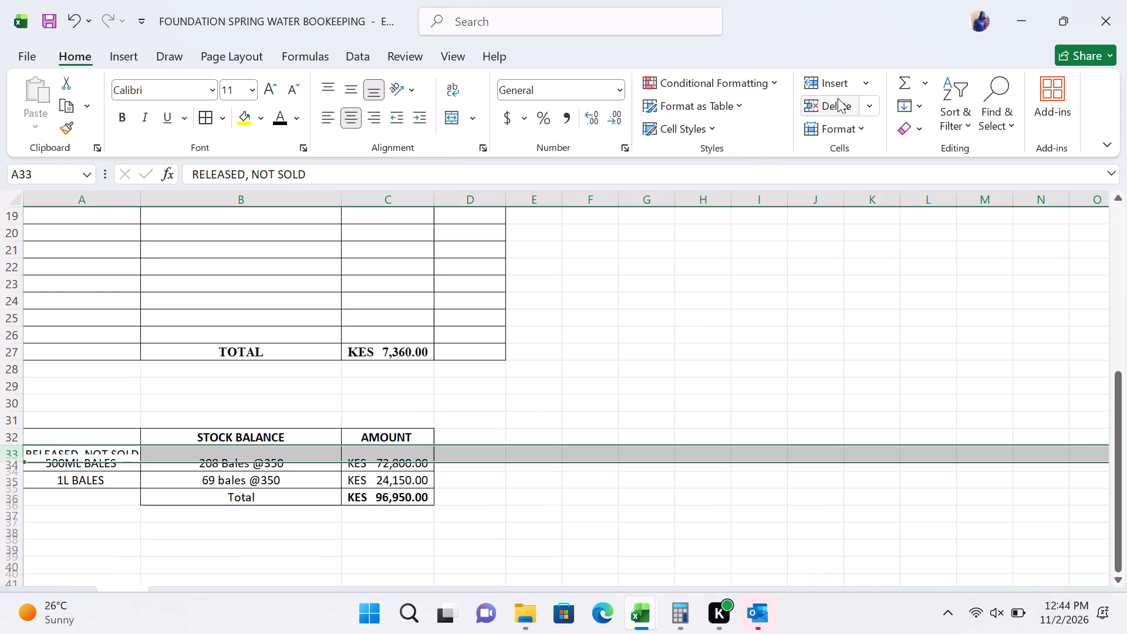
pyautogui.click(298, 444)
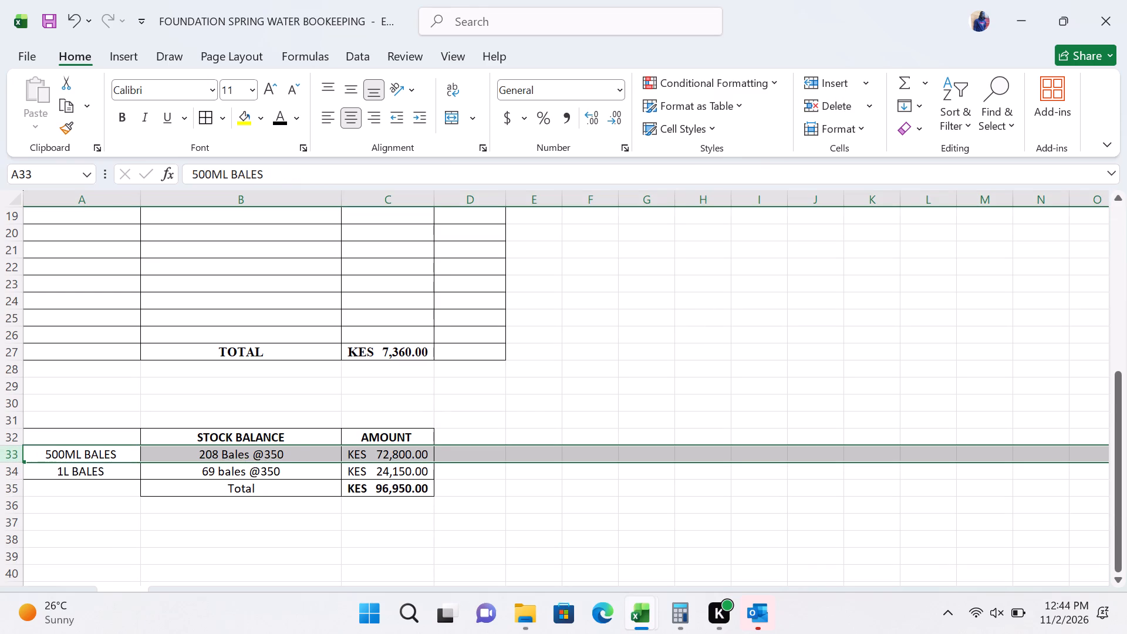
pyautogui.click(355, 484)
pyautogui.click(339, 456)
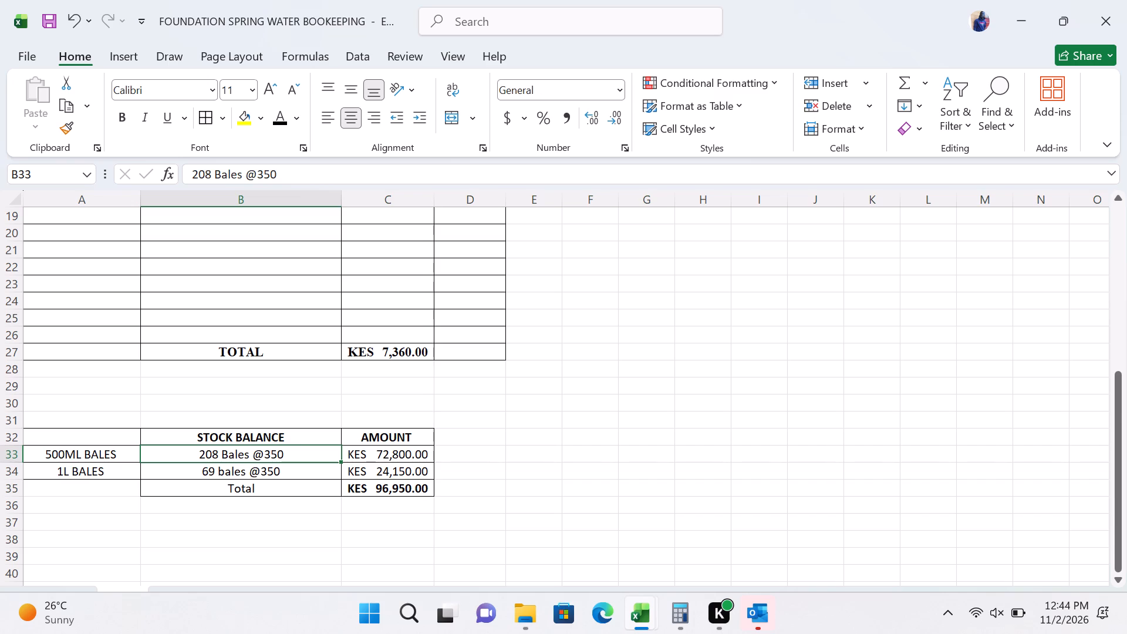
# Insert a blank row above the 500ML BALES row in the stock balance table.
pyautogui.click(13, 451)
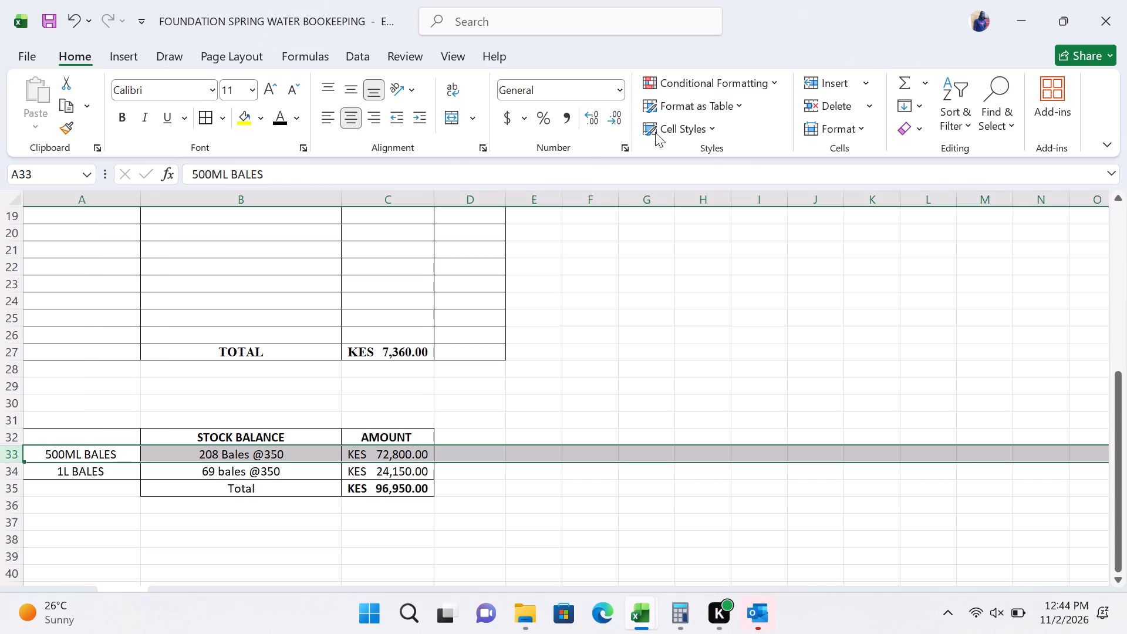
pyautogui.click(820, 88)
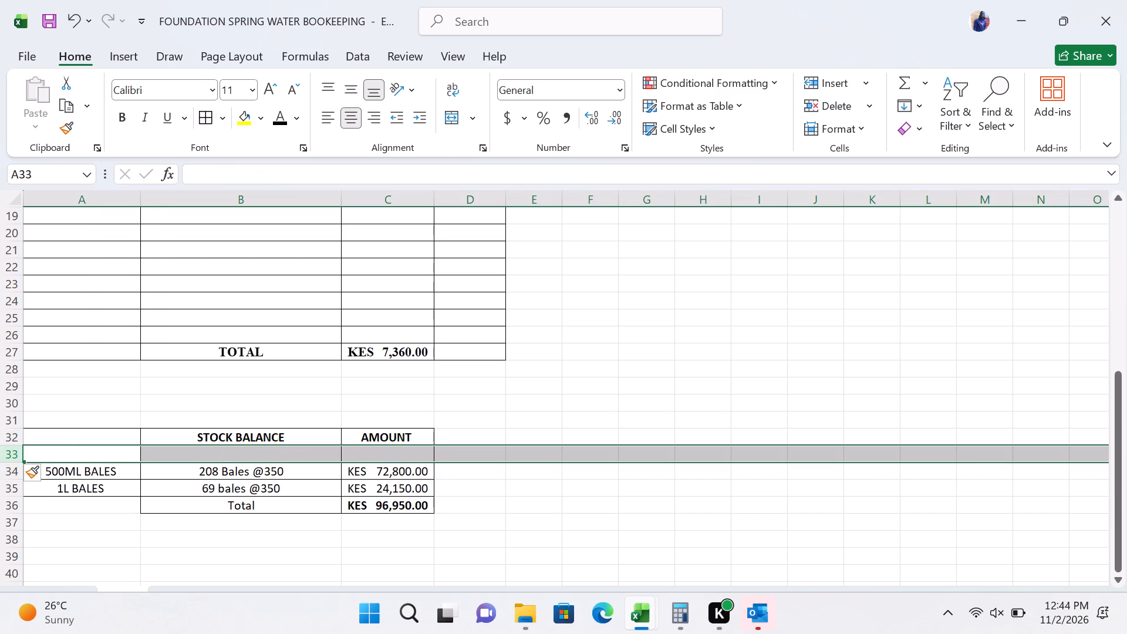
pyautogui.click(133, 455)
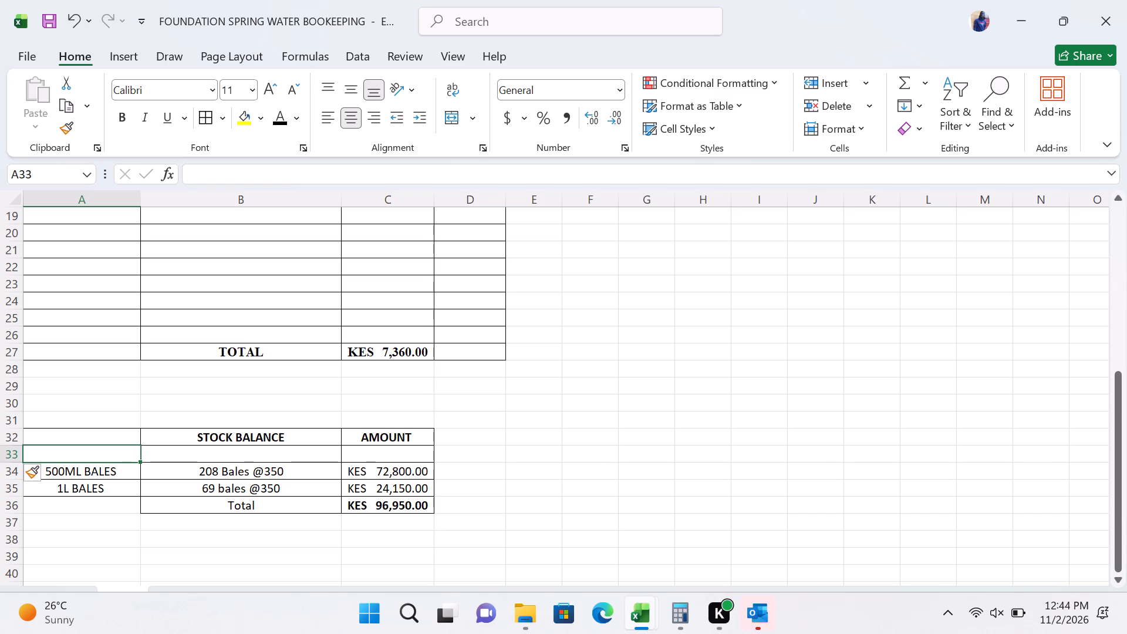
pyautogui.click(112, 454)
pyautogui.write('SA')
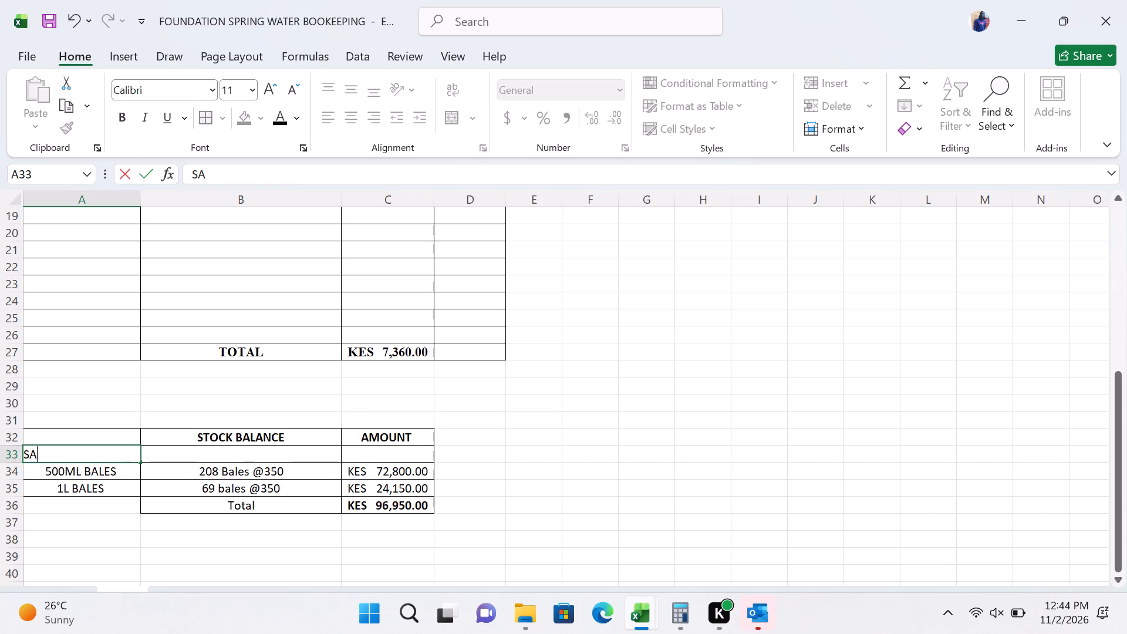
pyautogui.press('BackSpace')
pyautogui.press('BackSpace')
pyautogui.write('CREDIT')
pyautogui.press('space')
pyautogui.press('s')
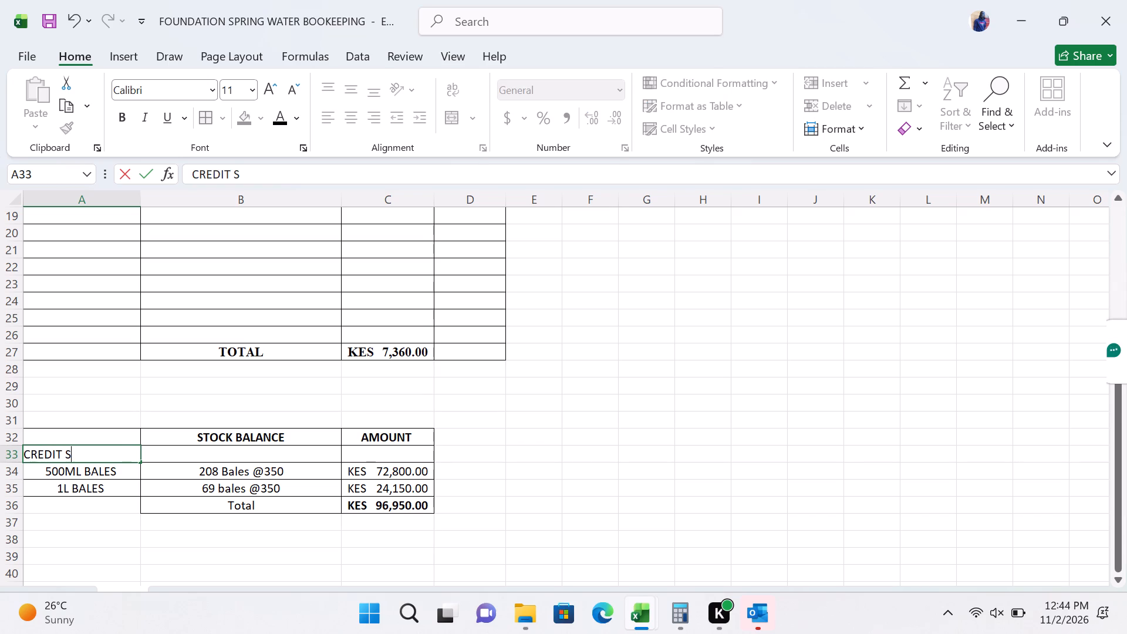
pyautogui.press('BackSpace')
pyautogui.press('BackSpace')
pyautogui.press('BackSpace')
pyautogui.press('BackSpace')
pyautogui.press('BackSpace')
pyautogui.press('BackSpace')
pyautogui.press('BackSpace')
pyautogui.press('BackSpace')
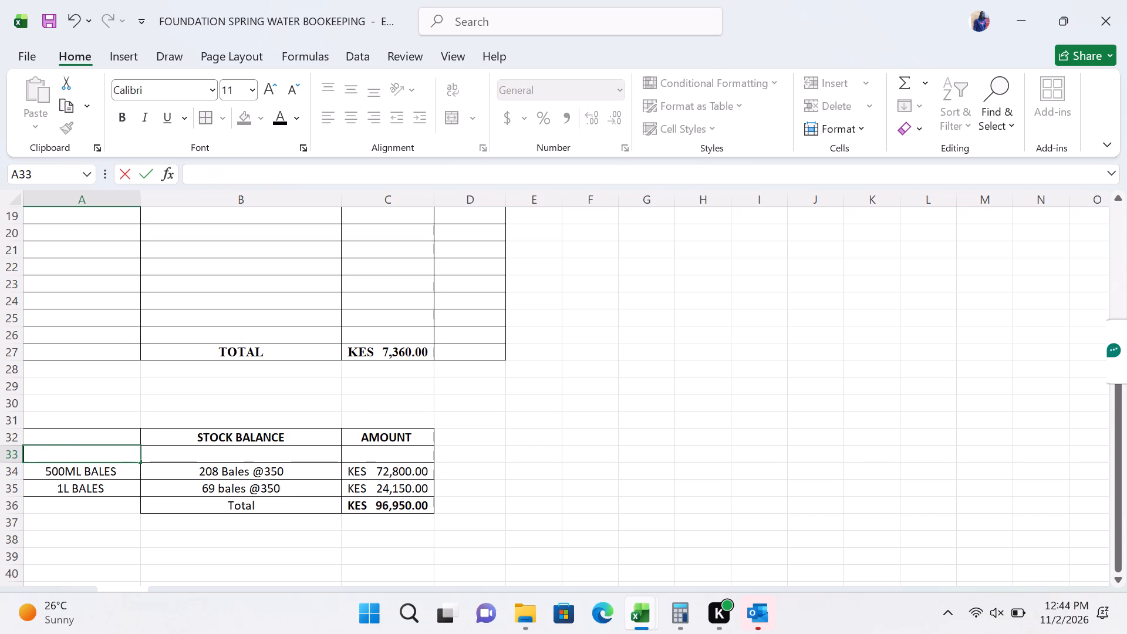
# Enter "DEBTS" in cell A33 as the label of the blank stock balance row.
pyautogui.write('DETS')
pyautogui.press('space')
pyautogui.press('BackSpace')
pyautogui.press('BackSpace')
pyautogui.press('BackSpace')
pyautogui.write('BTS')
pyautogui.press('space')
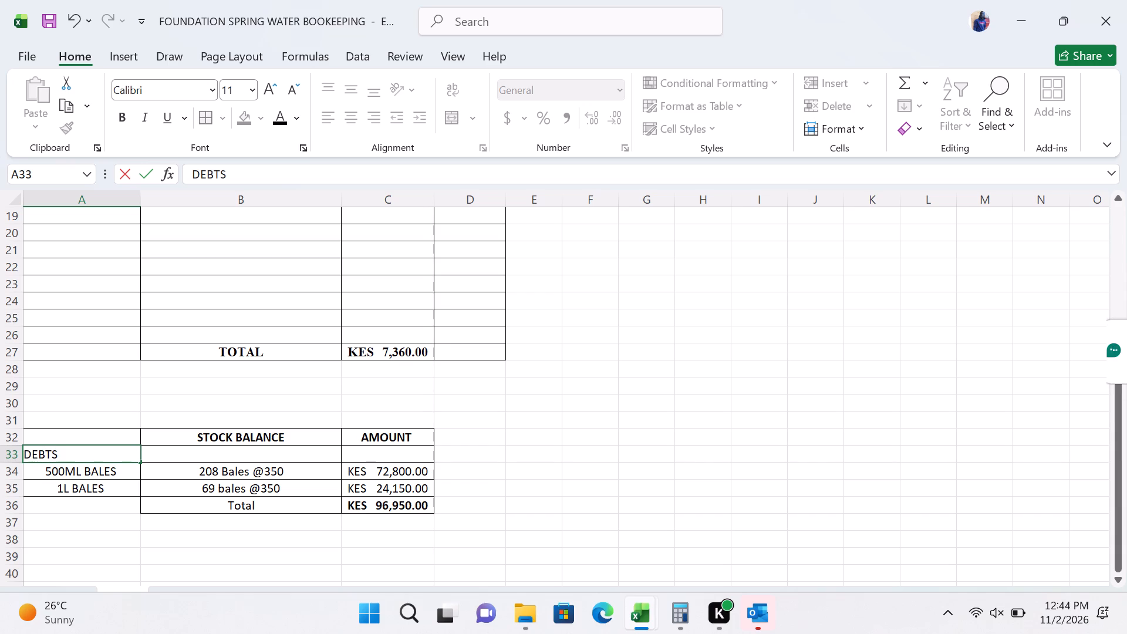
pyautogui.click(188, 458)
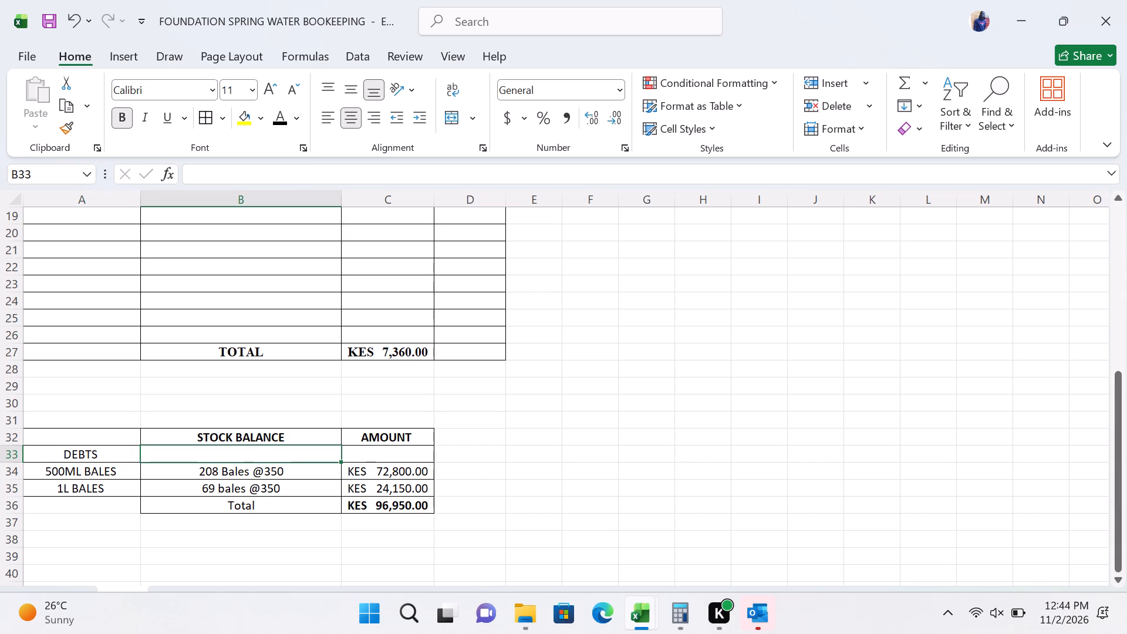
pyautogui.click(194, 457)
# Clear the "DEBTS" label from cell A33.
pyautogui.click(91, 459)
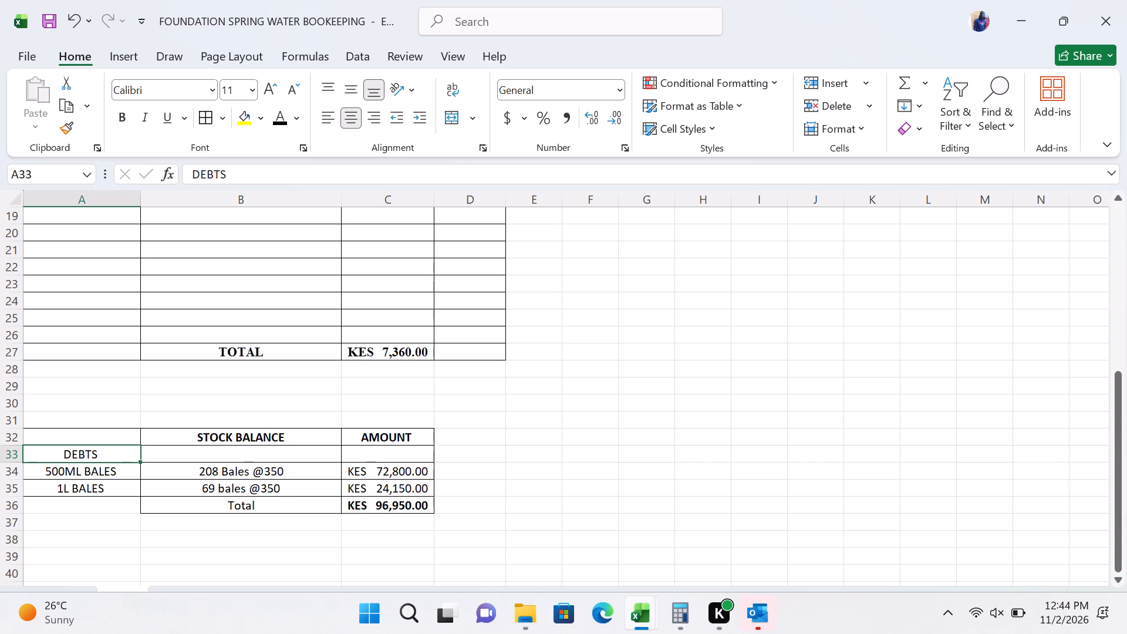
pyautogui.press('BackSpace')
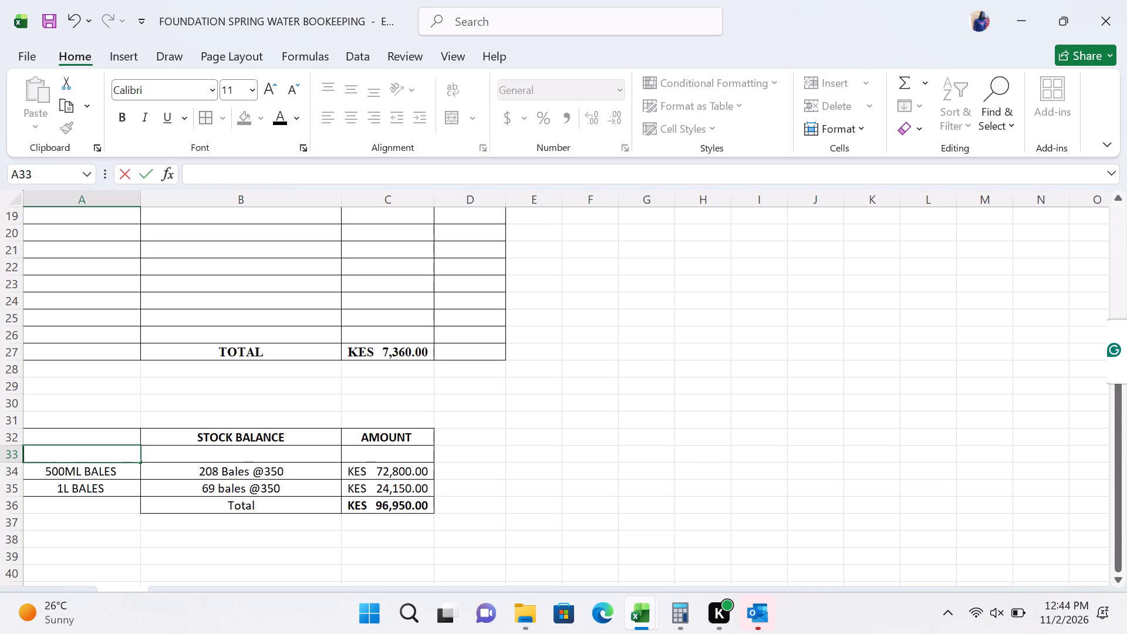
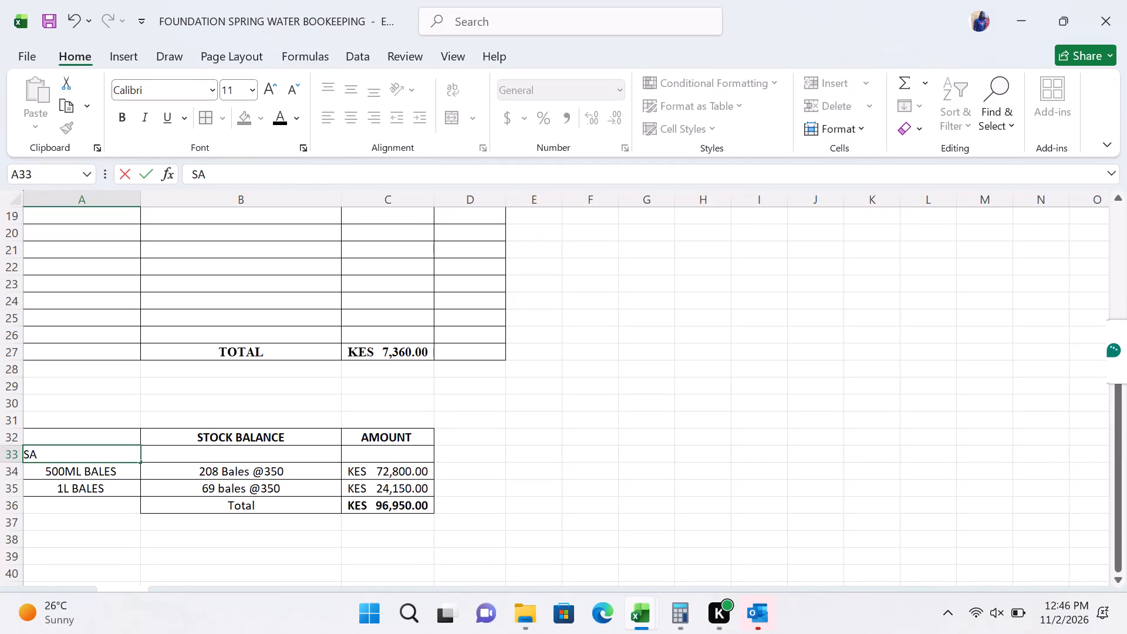
# Enter "Sales on Credit" in cell A33 as the label of the blank stock balance row.
pyautogui.press('BackSpace')
pyautogui.write('ales on')
pyautogui.press('space')
pyautogui.press('BackSpace')
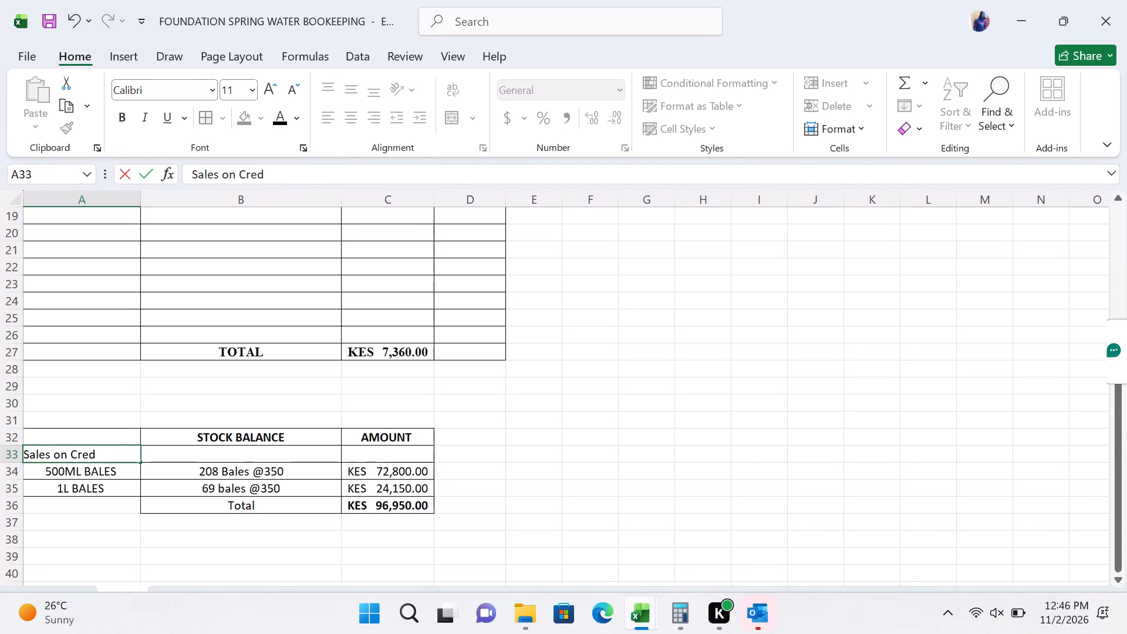
pyautogui.press('BackSpace')
pyautogui.write('dit')
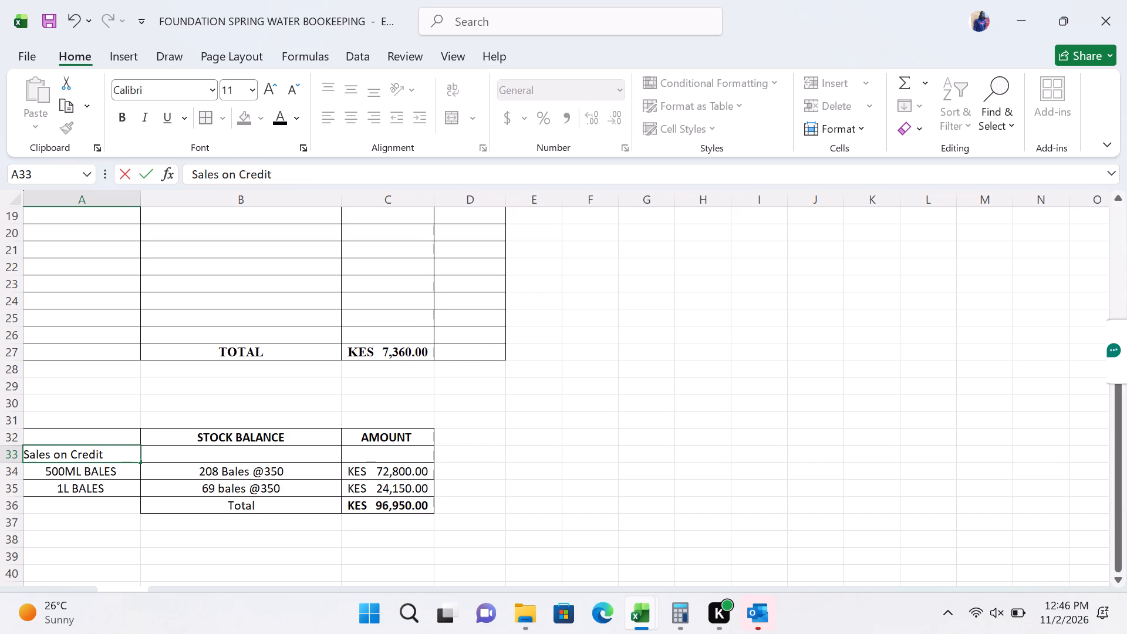
# Enter "21 bales @ 350" in non-bold text as the stock balance for Sales on Credit, consulting the debtors' ledger above.
pyautogui.click(174, 450)
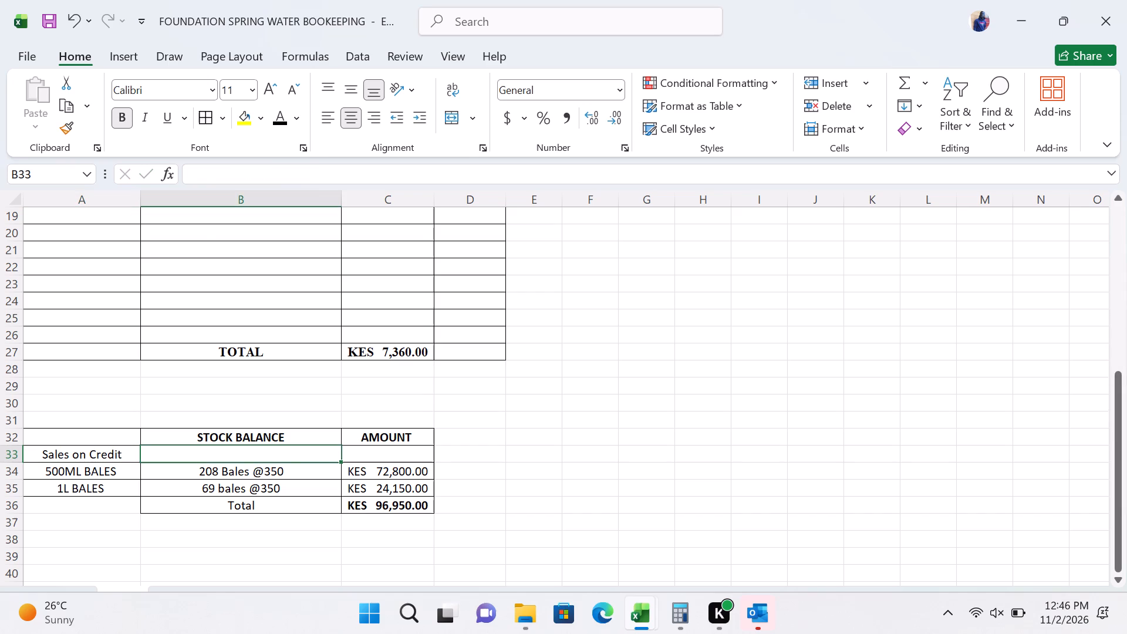
pyautogui.scroll(2, 332, 246)
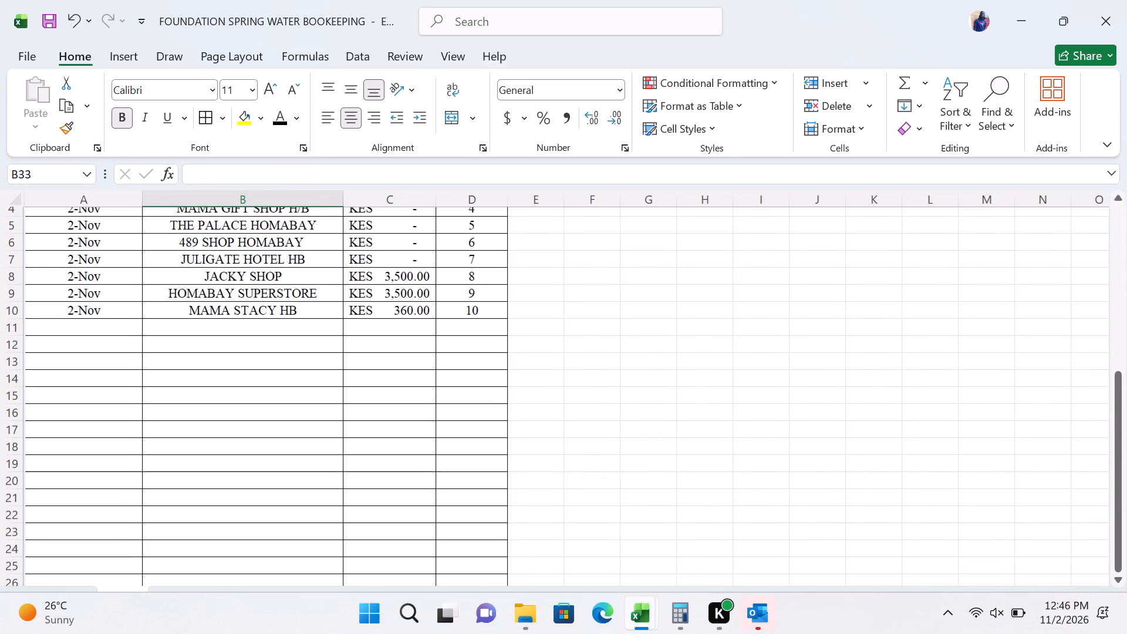
pyautogui.scroll(1, 332, 246)
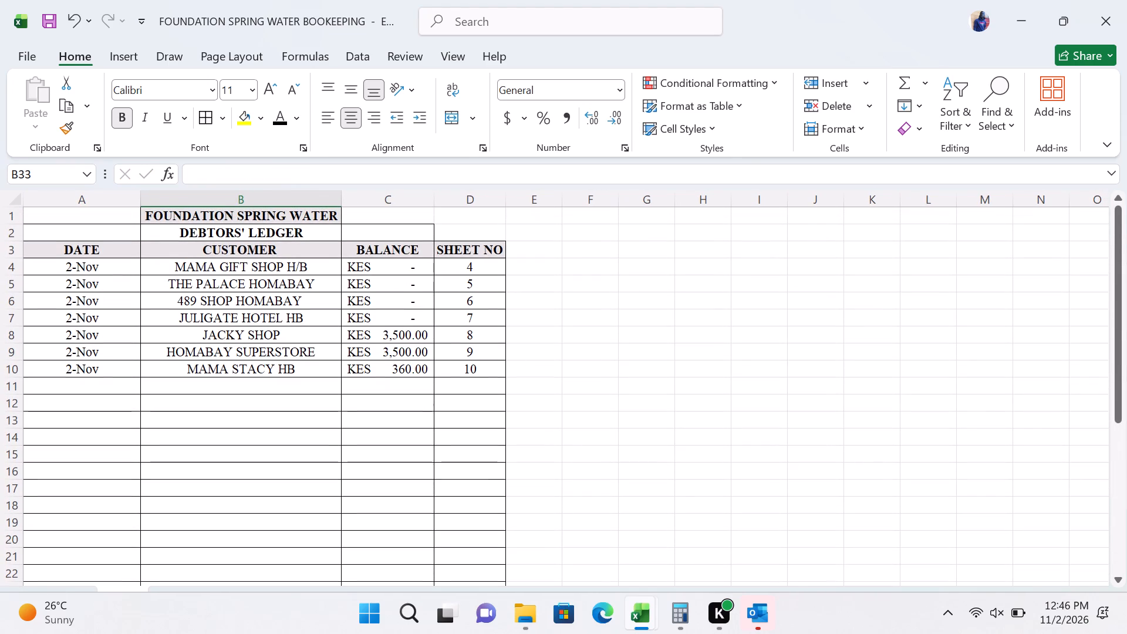
pyautogui.scroll(-1, 343, 345)
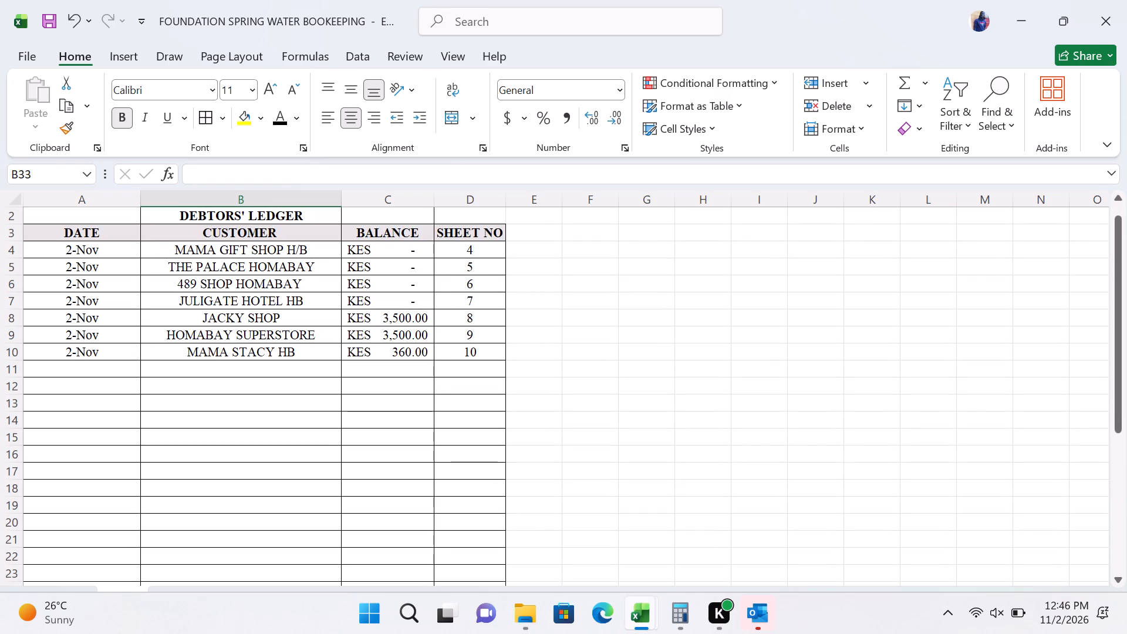
pyautogui.scroll(-2, 409, 333)
pyautogui.click(237, 363)
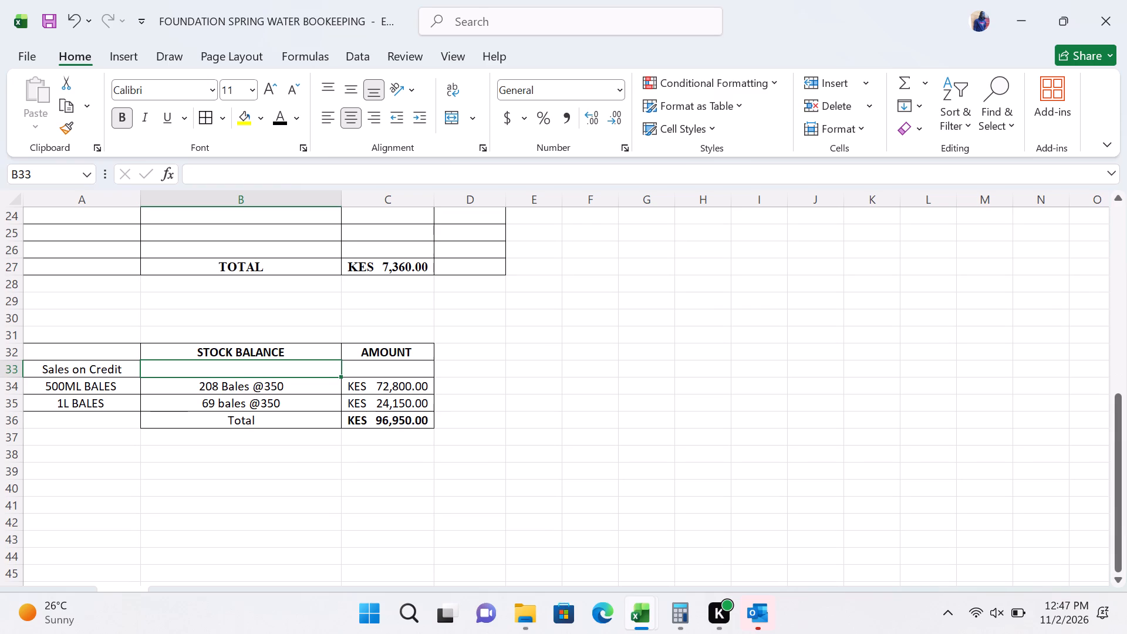
pyautogui.press('2')
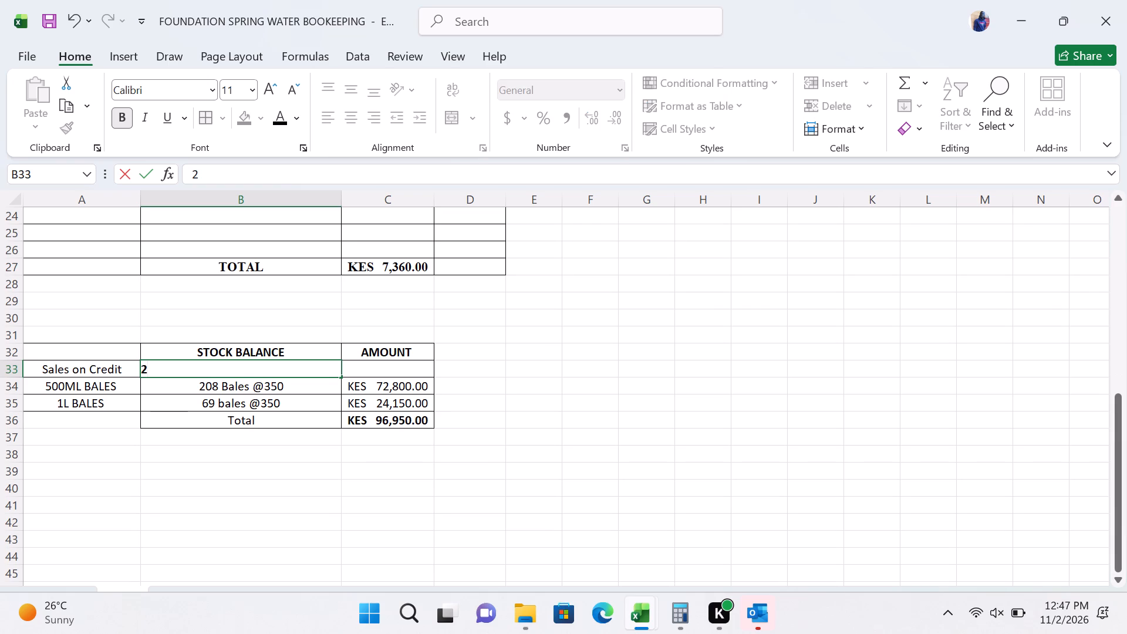
pyautogui.press('BackSpace')
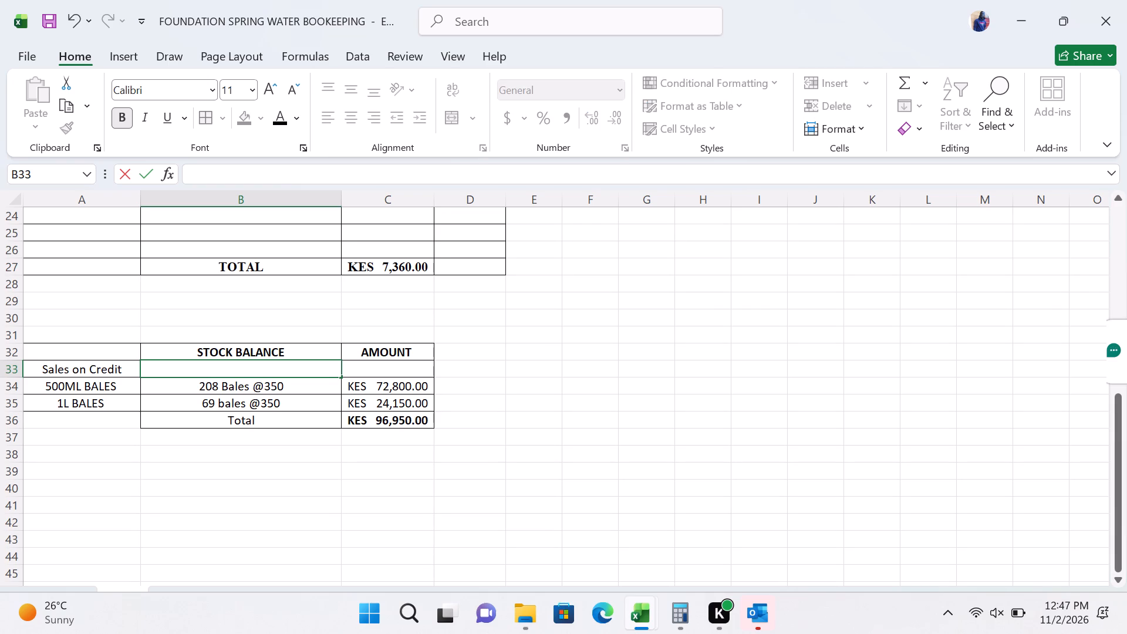
pyautogui.write('21')
pyautogui.press('BackSpace')
pyautogui.press('BackSpace')
pyautogui.hotkey('ctrl', 'b')
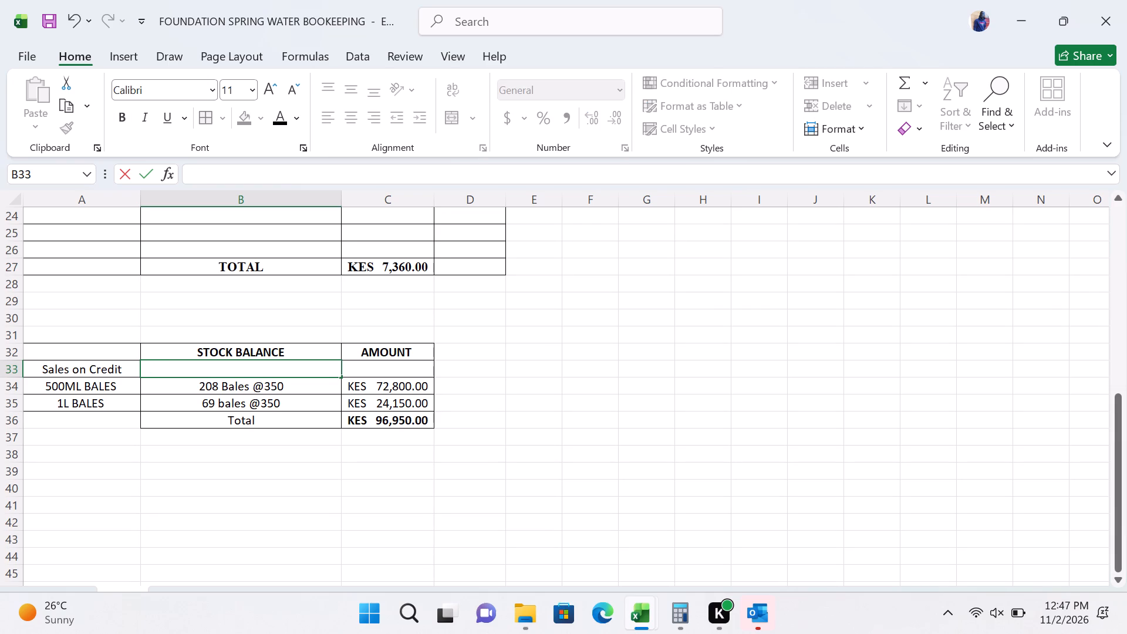
pyautogui.write('21 BA')
pyautogui.press('BackSpace')
pyautogui.press('BackSpace')
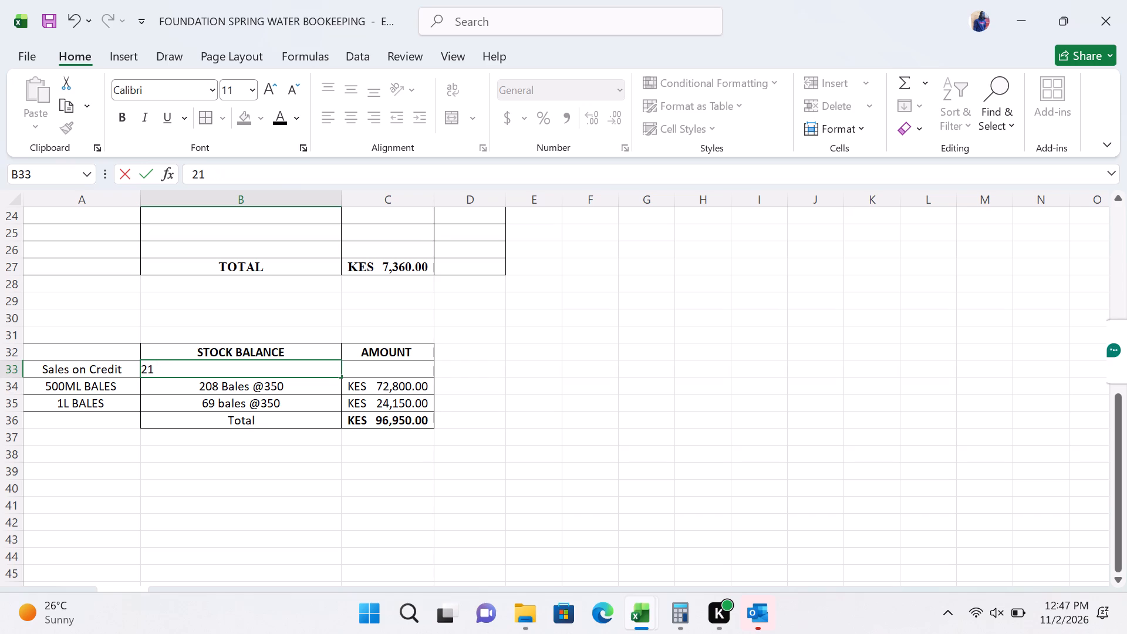
pyautogui.write('bales')
pyautogui.press('space')
pyautogui.press('BackSpace')
pyautogui.press('space')
pyautogui.hotkey('shift', '@')
pyautogui.press('space')
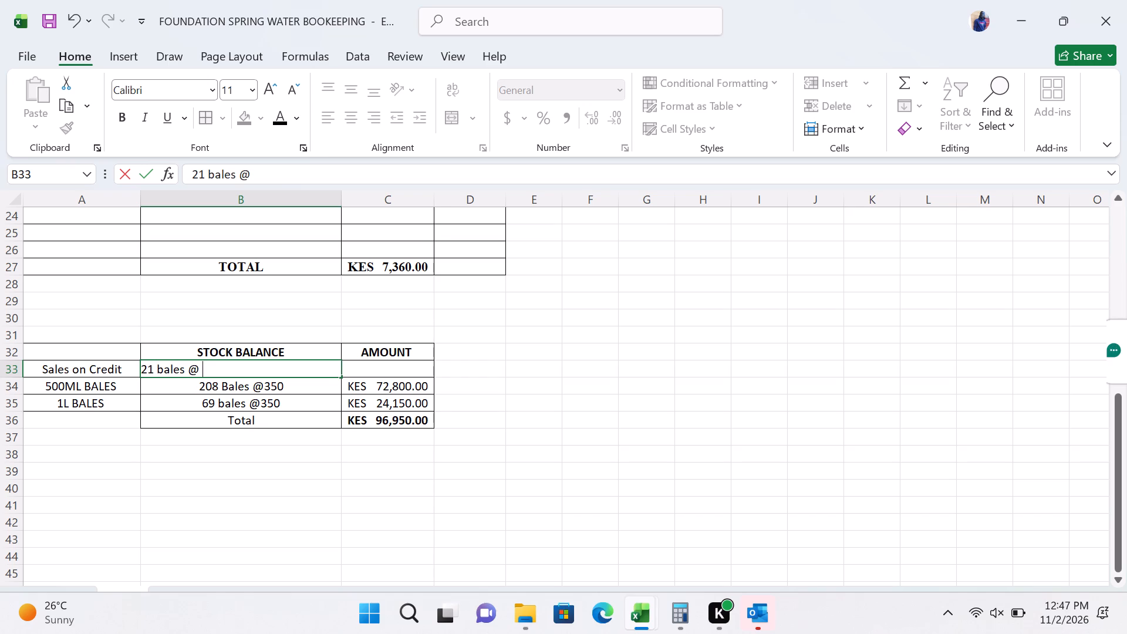
pyautogui.write('350')
pyautogui.click(377, 357)
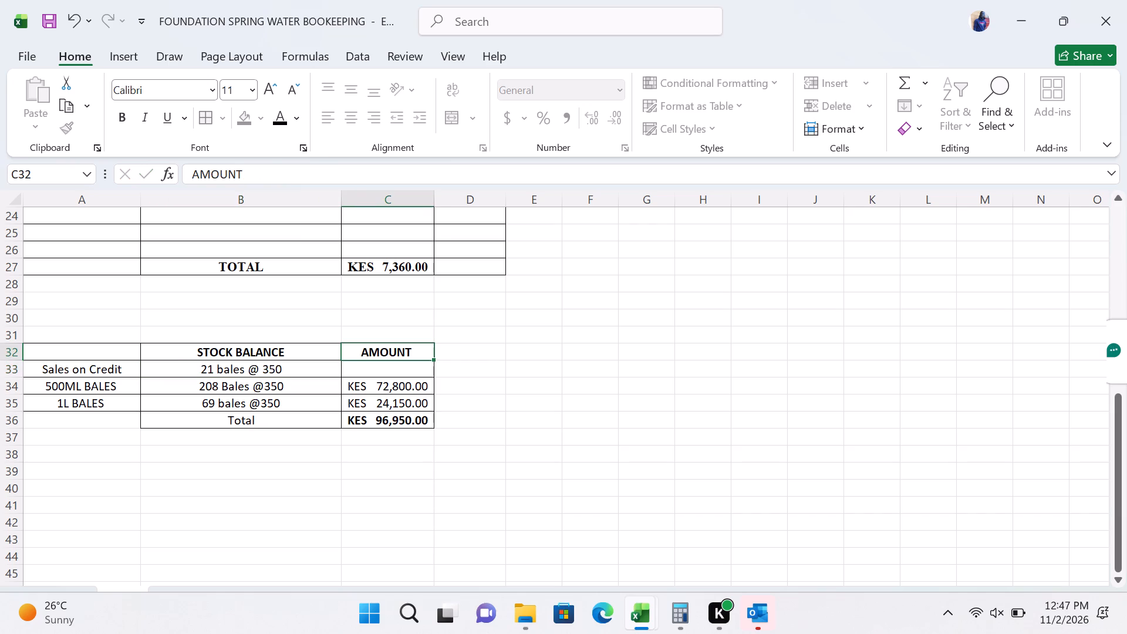
# Enter 7350 as the amount for Sales on Credit in cell C33.
pyautogui.click(369, 376)
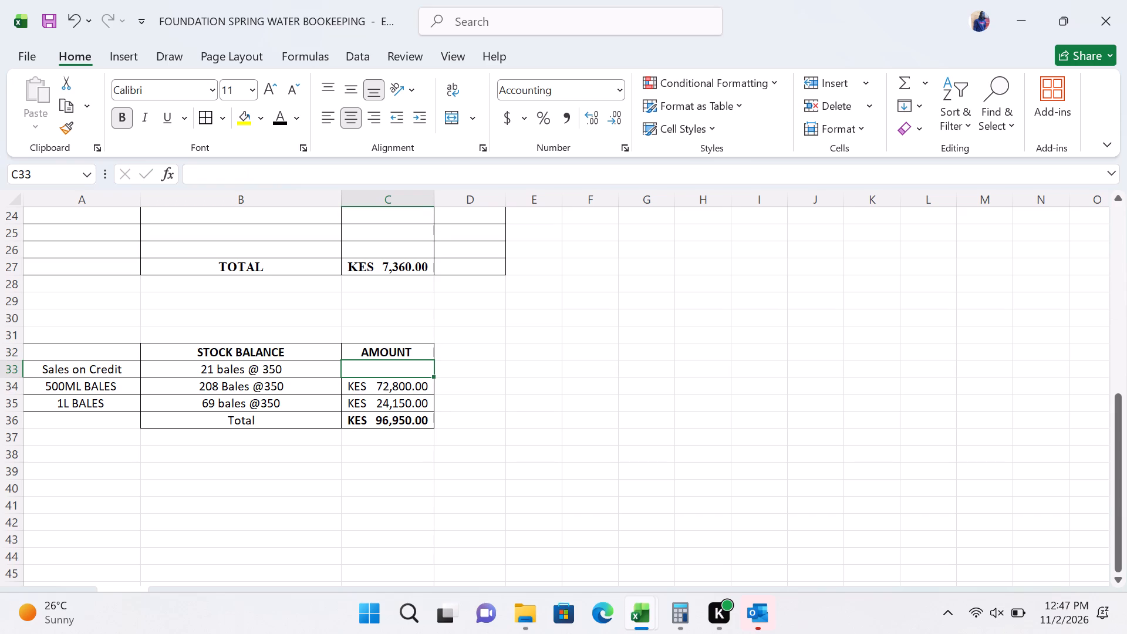
pyautogui.click(373, 370)
pyautogui.write('7350')
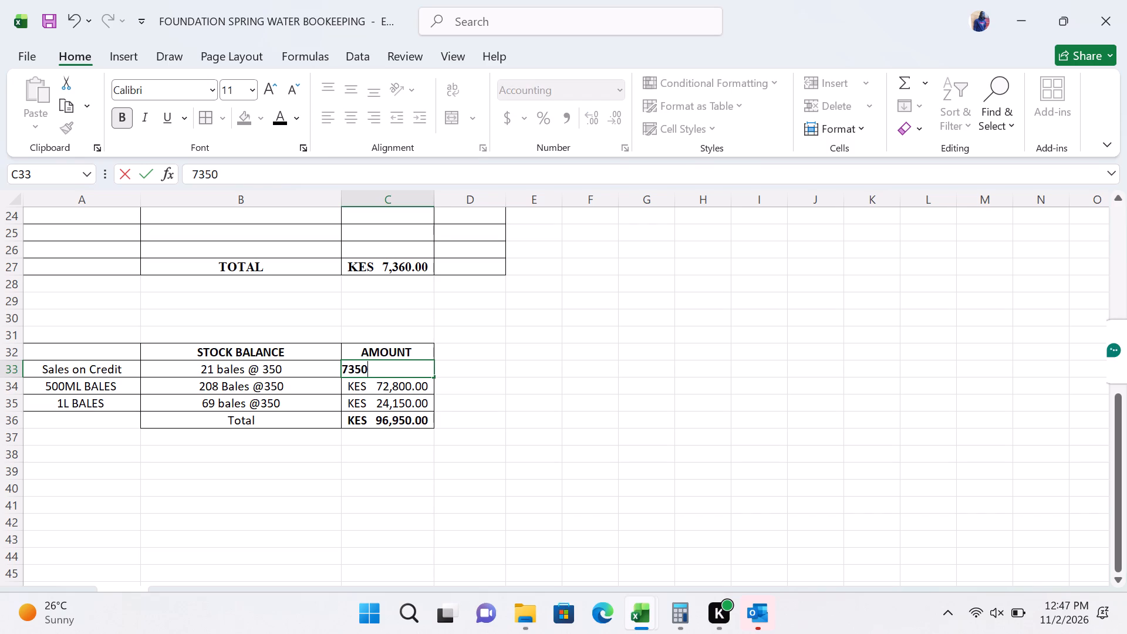
pyautogui.press('BackSpace')
pyautogui.press('BackSpace')
pyautogui.press('BackSpace')
pyautogui.press('BackSpace')
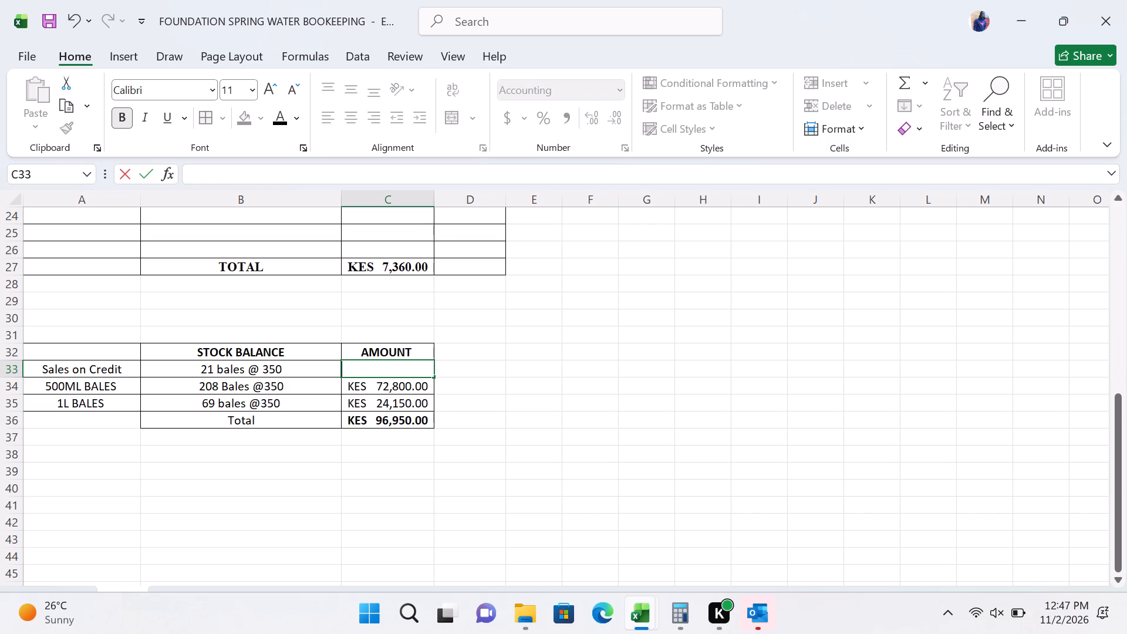
pyautogui.press('7')
pyautogui.press('BackSpace')
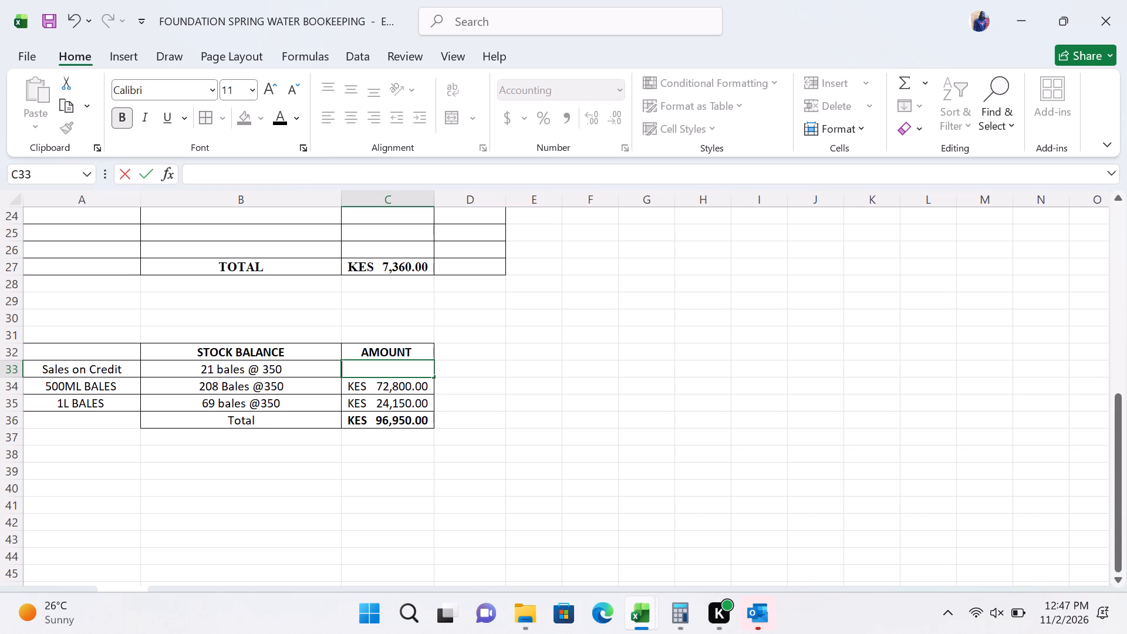
pyautogui.hotkey('ctrl', 'b')
pyautogui.write('7350')
pyautogui.click(489, 353)
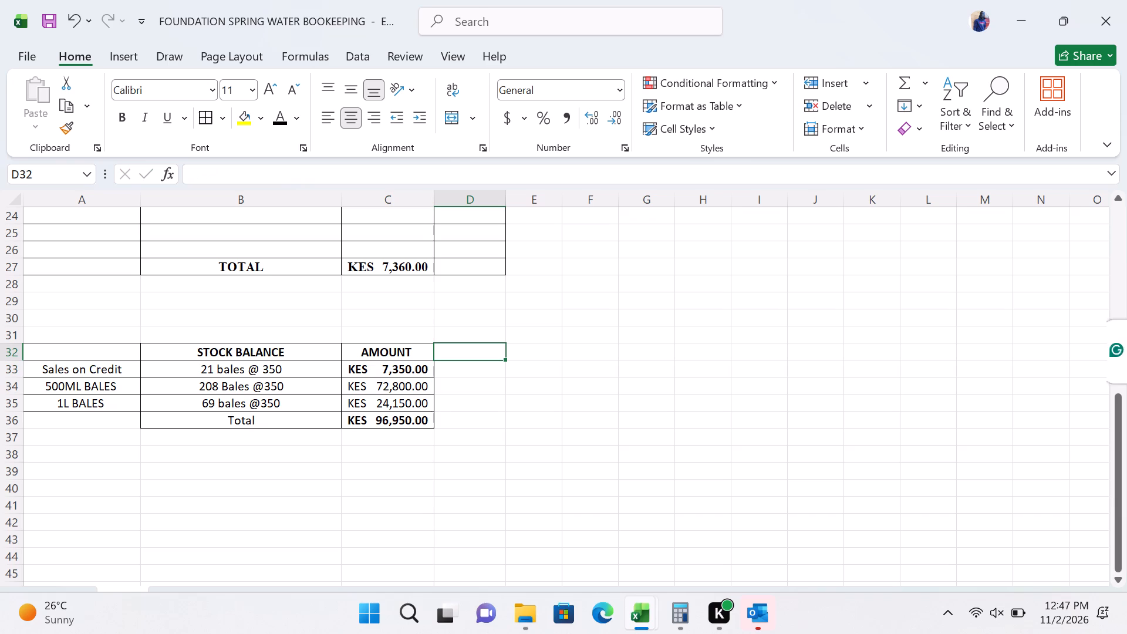
# Remove the bold formatting from the Sales on Credit amount in cell C33.
pyautogui.click(403, 362)
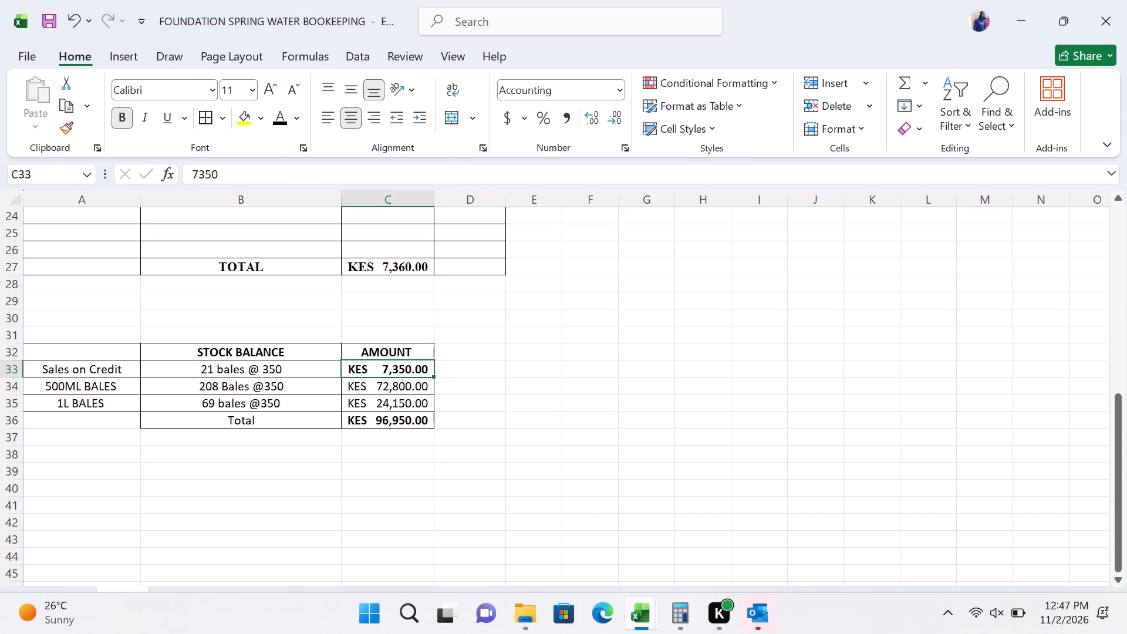
pyautogui.hotkey('ctrl', 'b')
# Insert a blank row above the Sales on Credit row in the stock balance table.
pyautogui.click(14, 370)
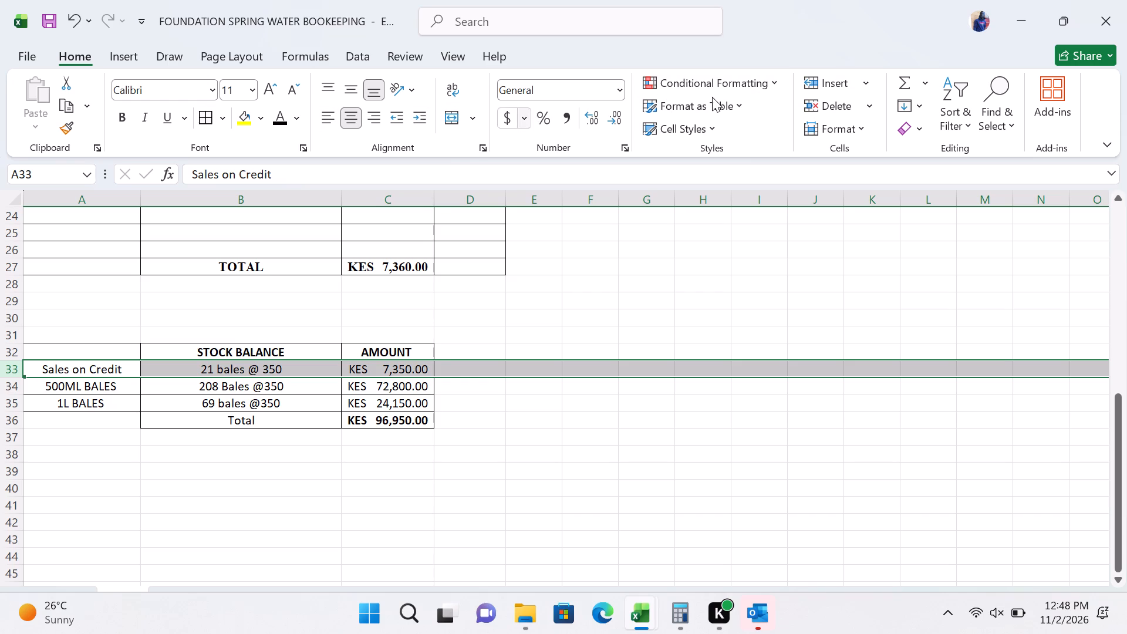
pyautogui.click(826, 80)
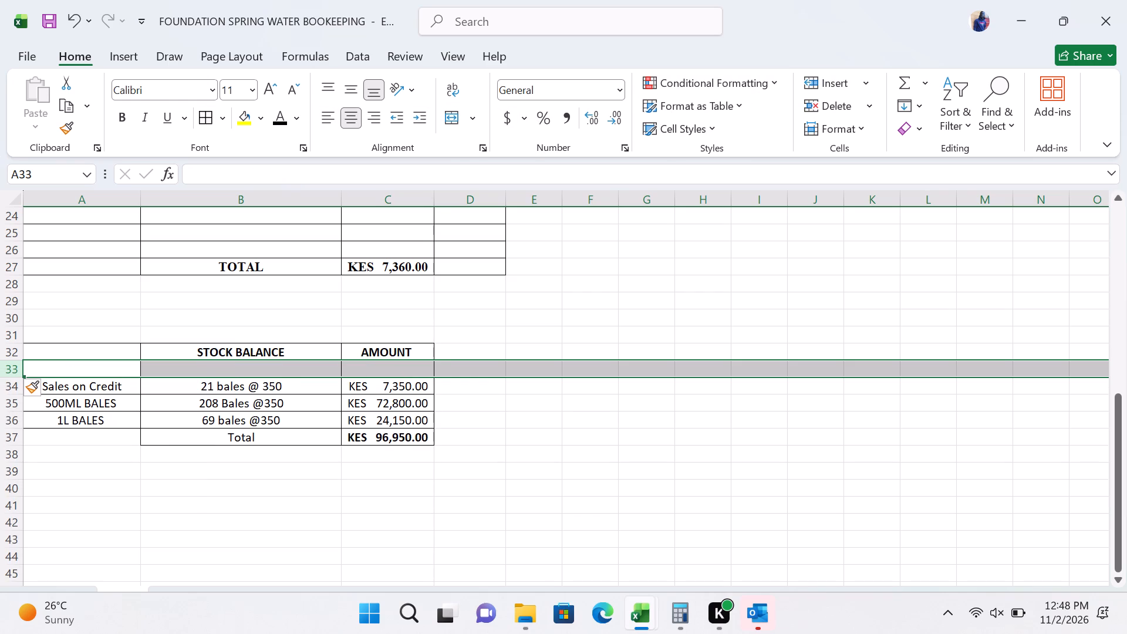
# Enter "Unsold Bales" in cell A33 as the label of the blank stock balance row.
pyautogui.click(80, 369)
pyautogui.write('UNSOLD')
pyautogui.press('space')
pyautogui.press('BackSpace')
pyautogui.press('BackSpace')
pyautogui.press('BackSpace')
pyautogui.press('BackSpace')
pyautogui.press('BackSpace')
pyautogui.press('BackSpace')
pyautogui.press('BackSpace')
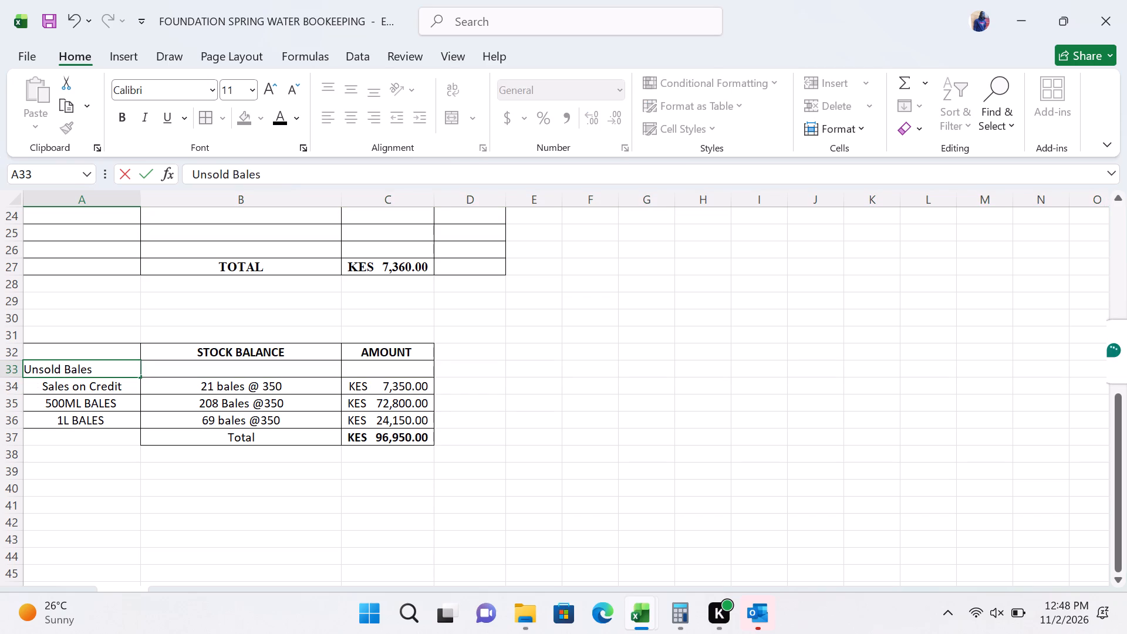
pyautogui.press('BackSpace')
# Enter "139 @ 350" in non-bold text as the stock balance for Unsold Bales in cell B33.
pyautogui.click(171, 367)
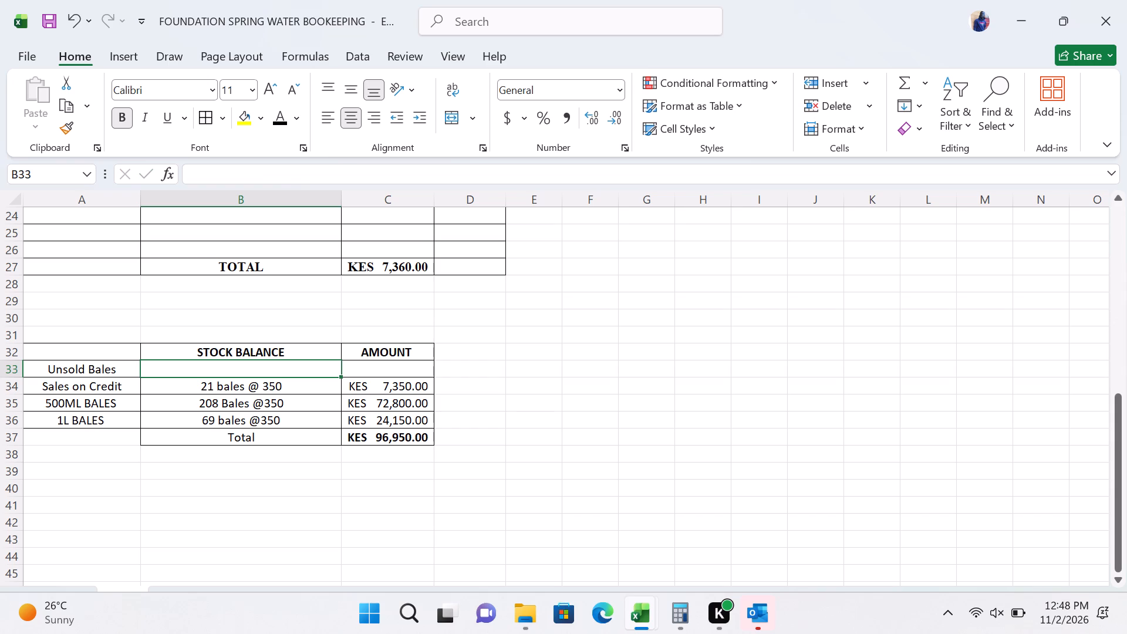
pyautogui.write('139')
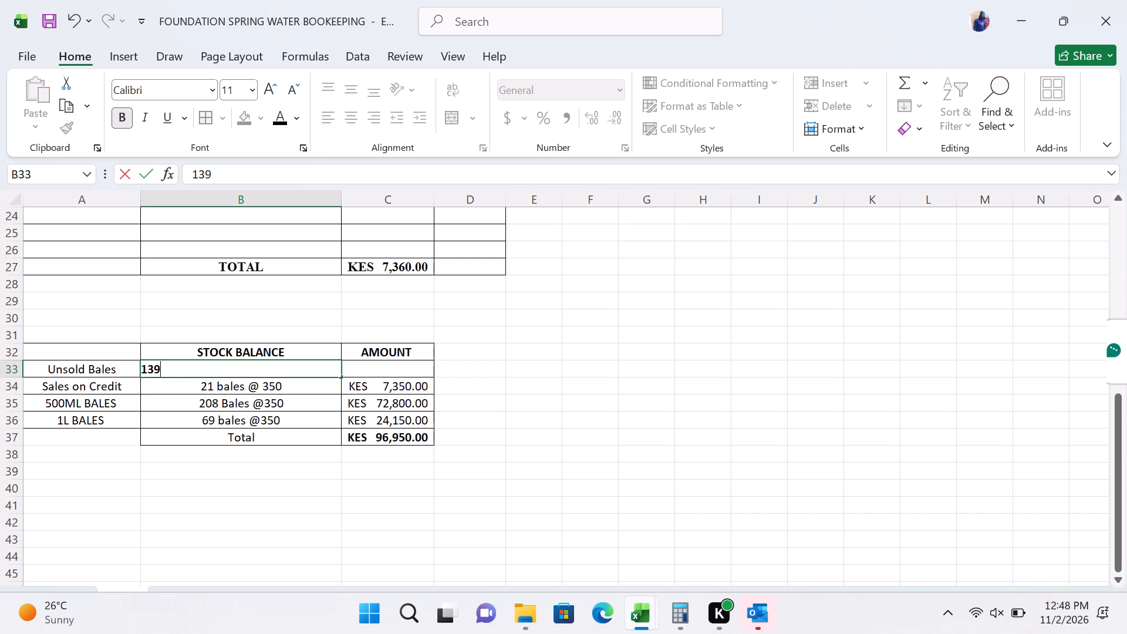
pyautogui.press('BackSpace')
pyautogui.press('BackSpace')
pyautogui.press('BackSpace')
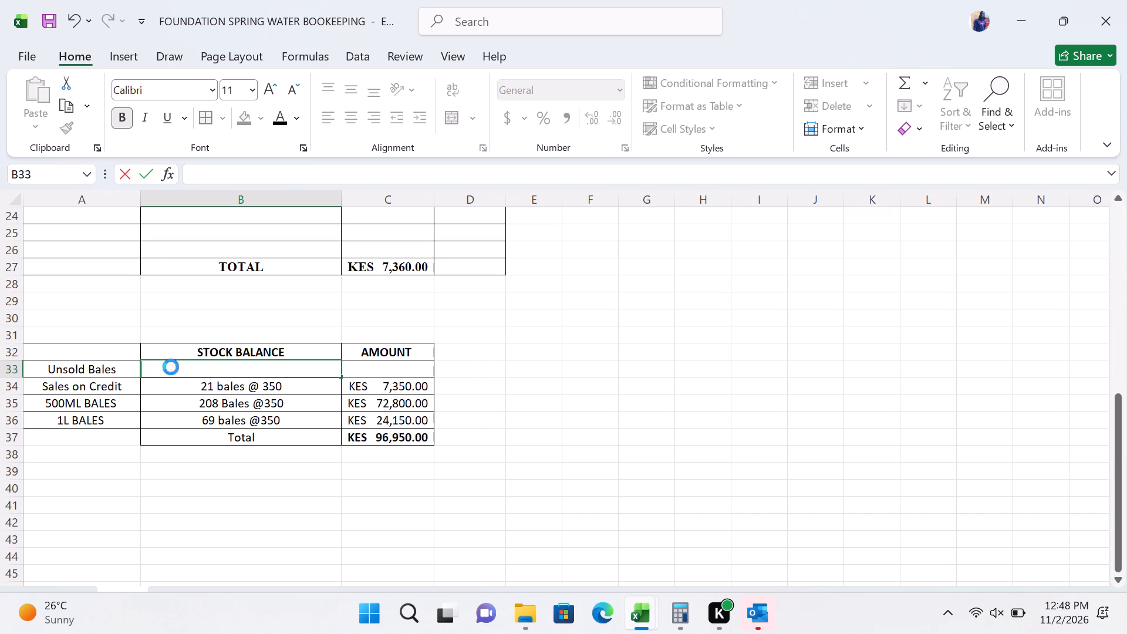
pyautogui.hotkey('ctrl', 'b')
pyautogui.write('139')
pyautogui.press('space')
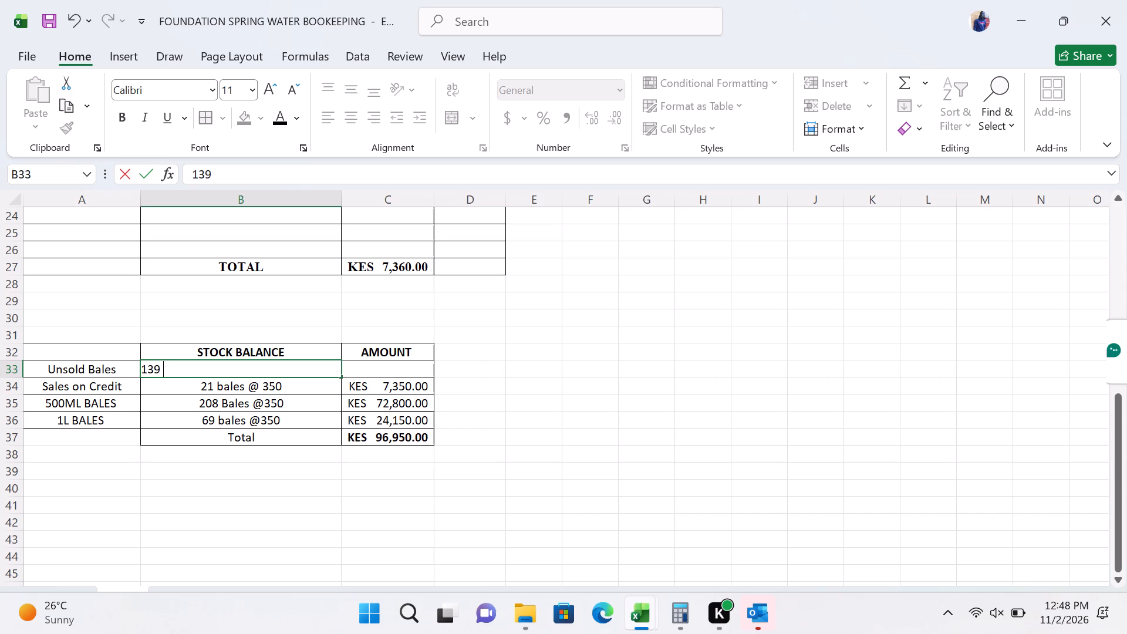
pyautogui.hotkey('shift', '@')
pyautogui.press('space')
pyautogui.write('350')
# Start the Unsold Bales amount in cell C33 as a formula beginning with =48.
pyautogui.click(370, 369)
pyautogui.press('=')
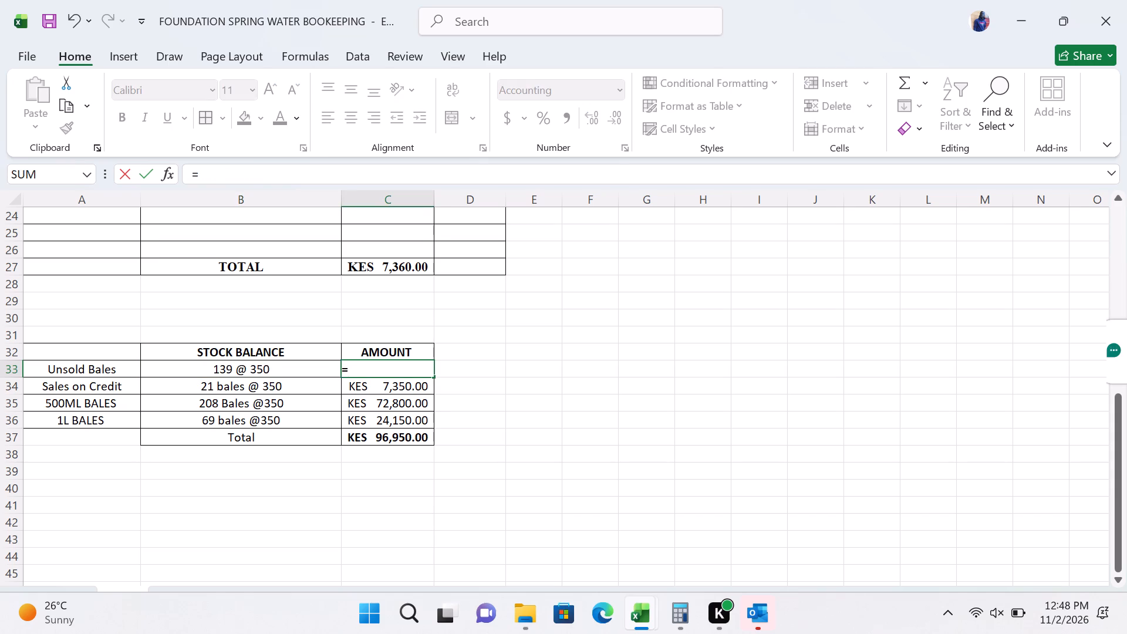
pyautogui.write('48')
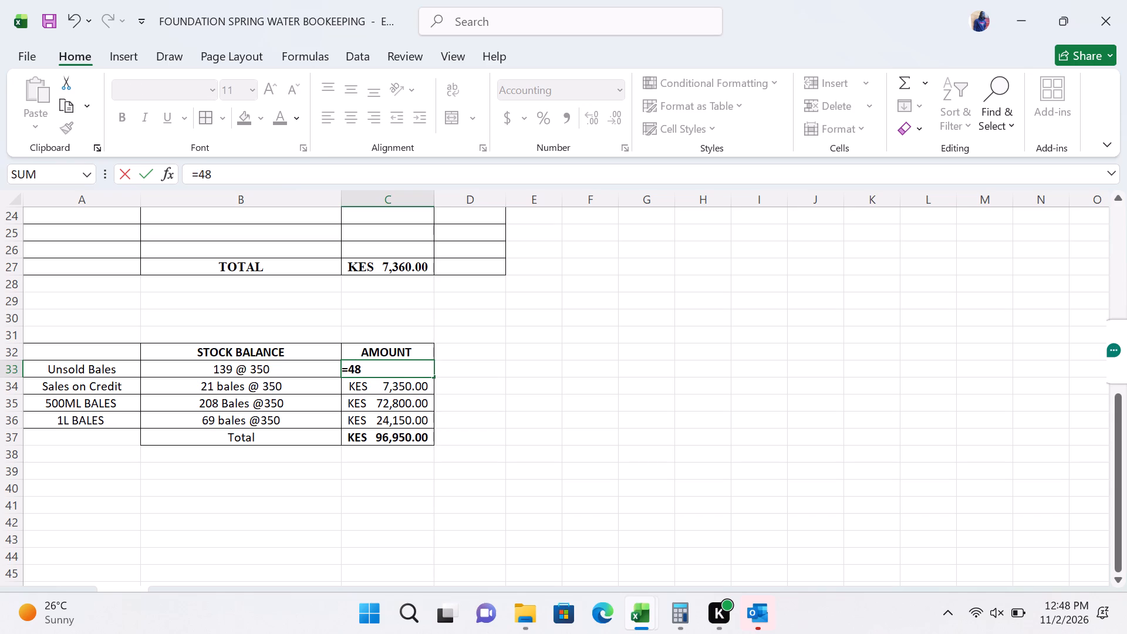
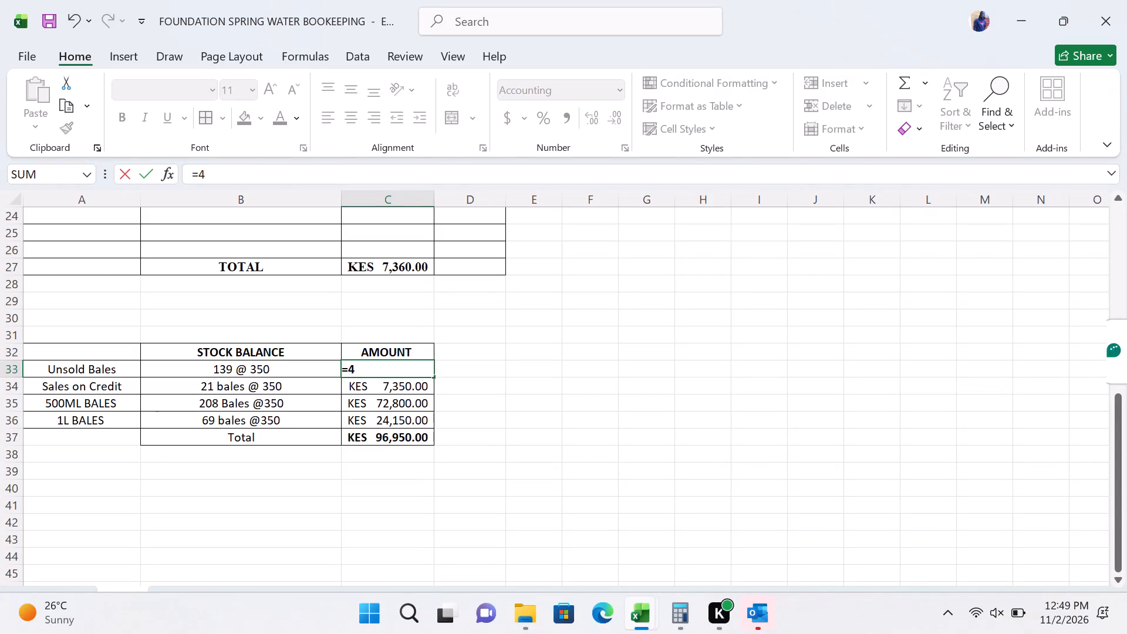
# Replace the unfinished formula in cell C33 with the Unsold Bales amount 48650 in non-bold text.
pyautogui.press('BackSpace')
pyautogui.hotkey('ctrl', 'b')
pyautogui.write('48')
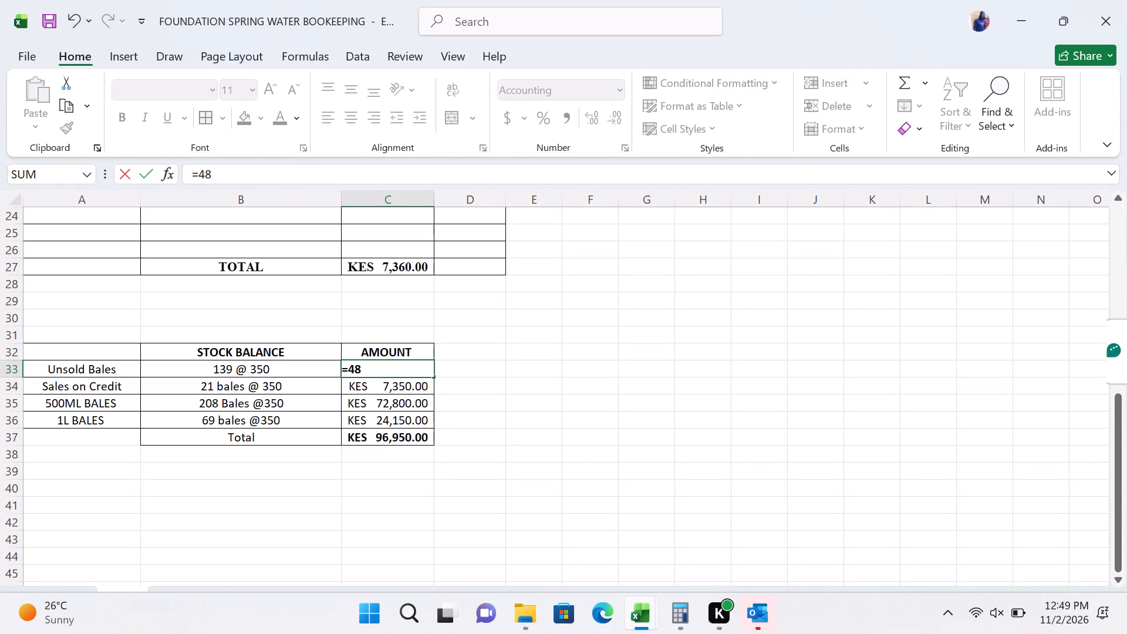
pyautogui.press('BackSpace')
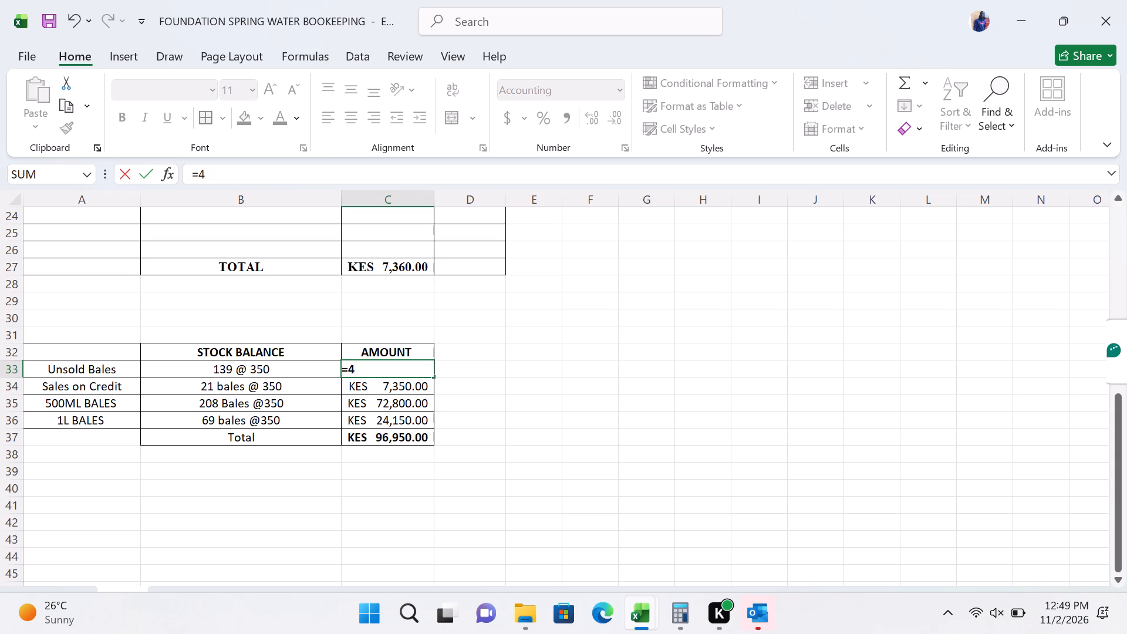
pyautogui.press('BackSpace')
pyautogui.press('BackSpace')
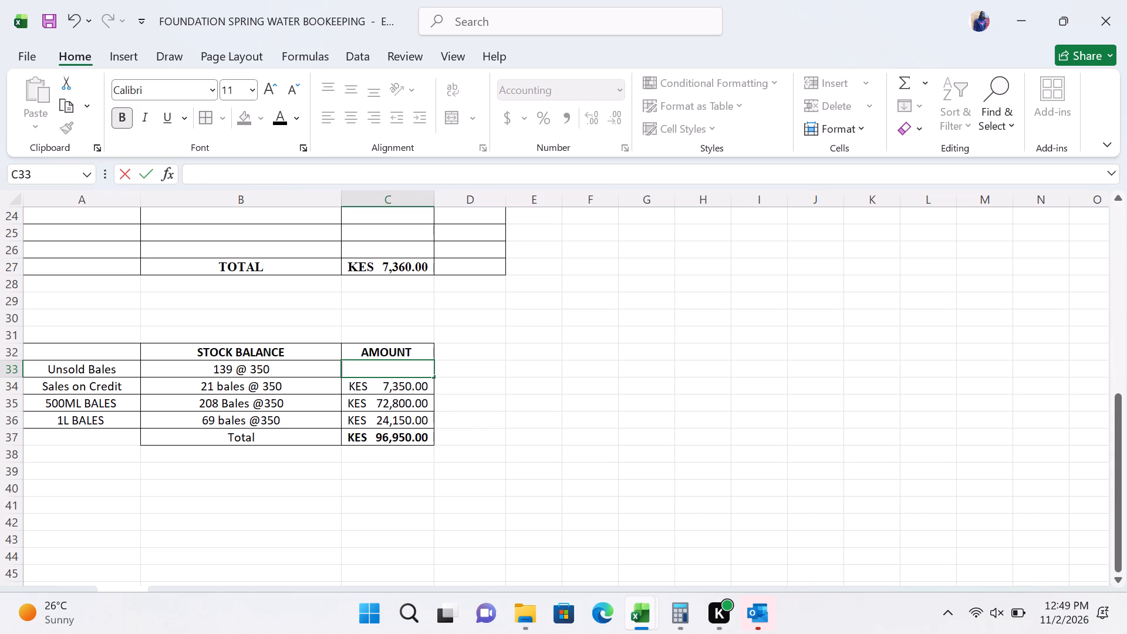
pyautogui.write('4865')
pyautogui.press('0')
pyautogui.click(504, 381)
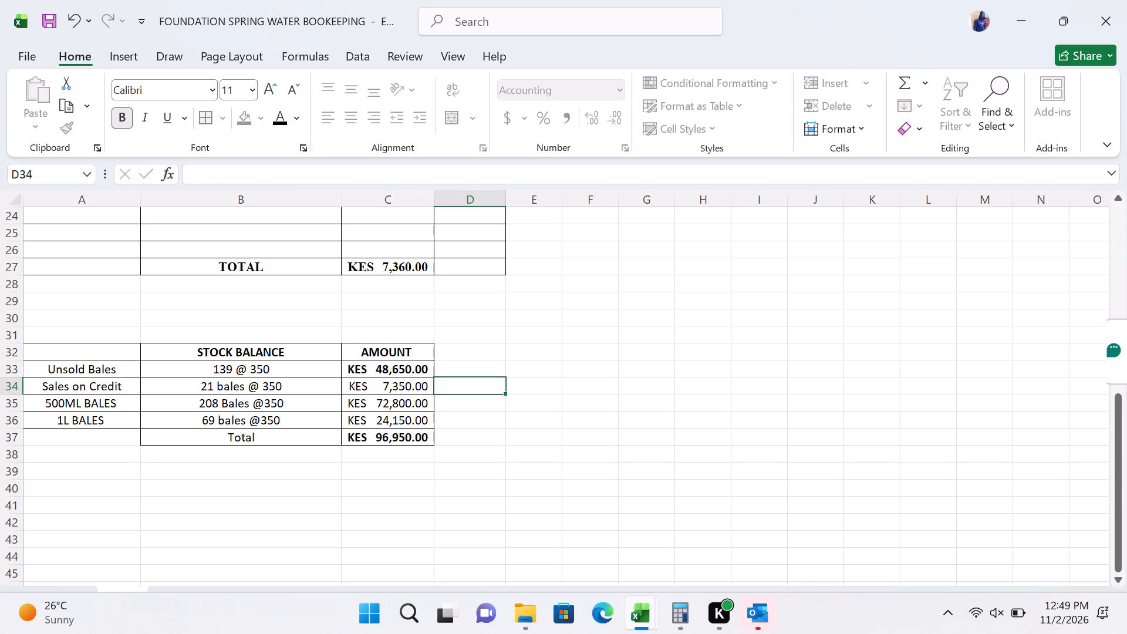
pyautogui.click(409, 372)
pyautogui.hotkey('ctrl', 'b')
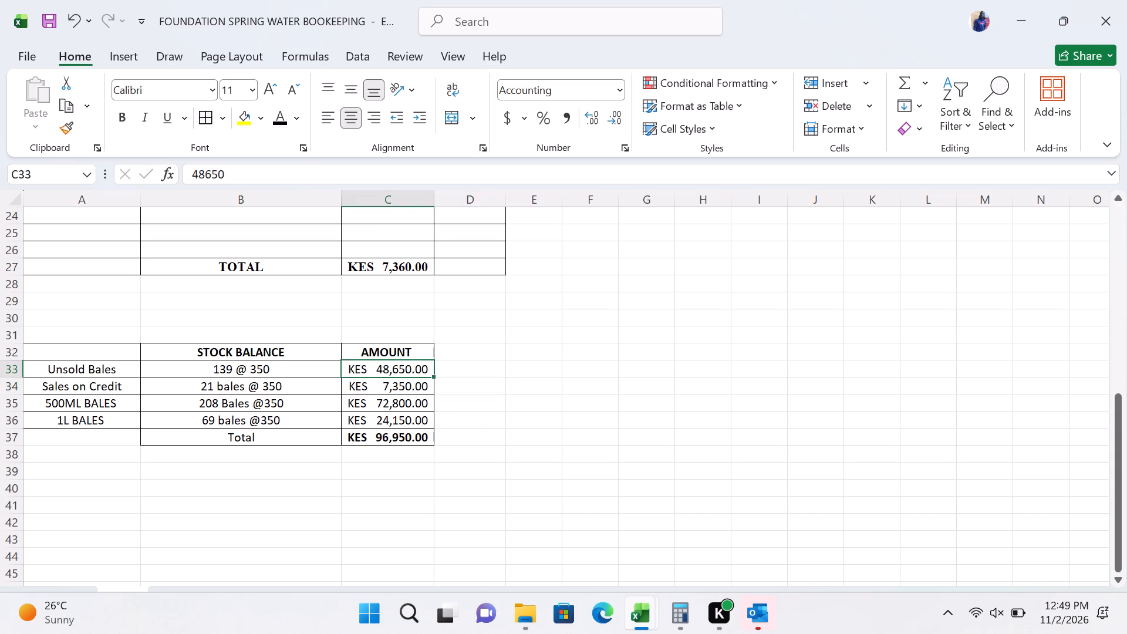
# Rewrite the stock balance Total in cell C37 as a SUM of C33 and C34:C36, covering all four amounts.
pyautogui.click(388, 437)
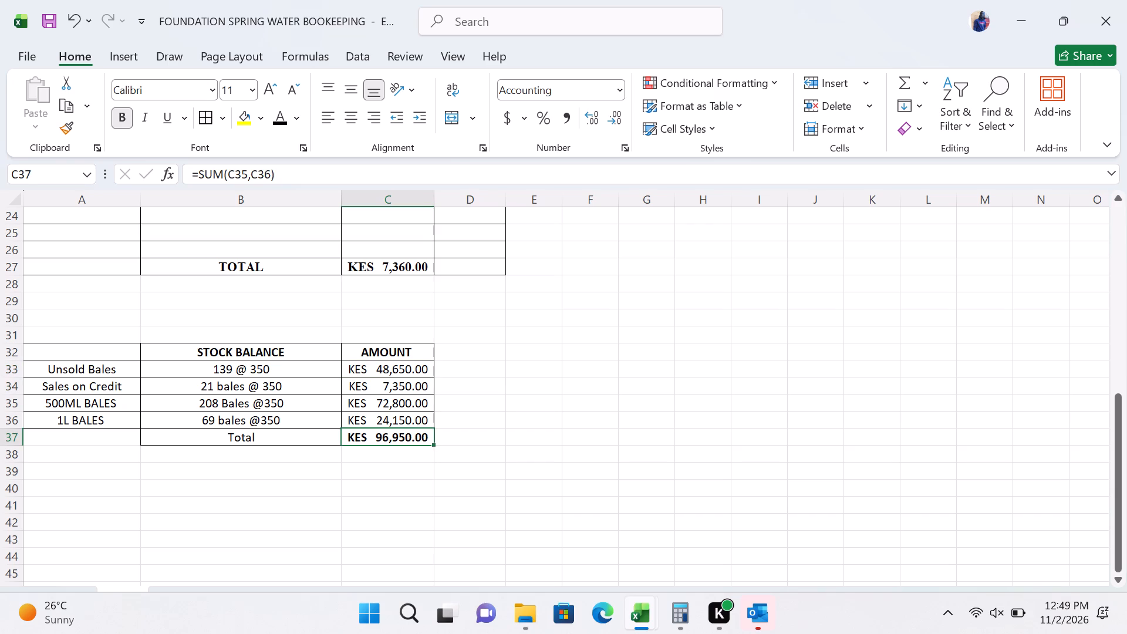
pyautogui.press('=')
pyautogui.write('sum')
pyautogui.doubleClick(465, 437)
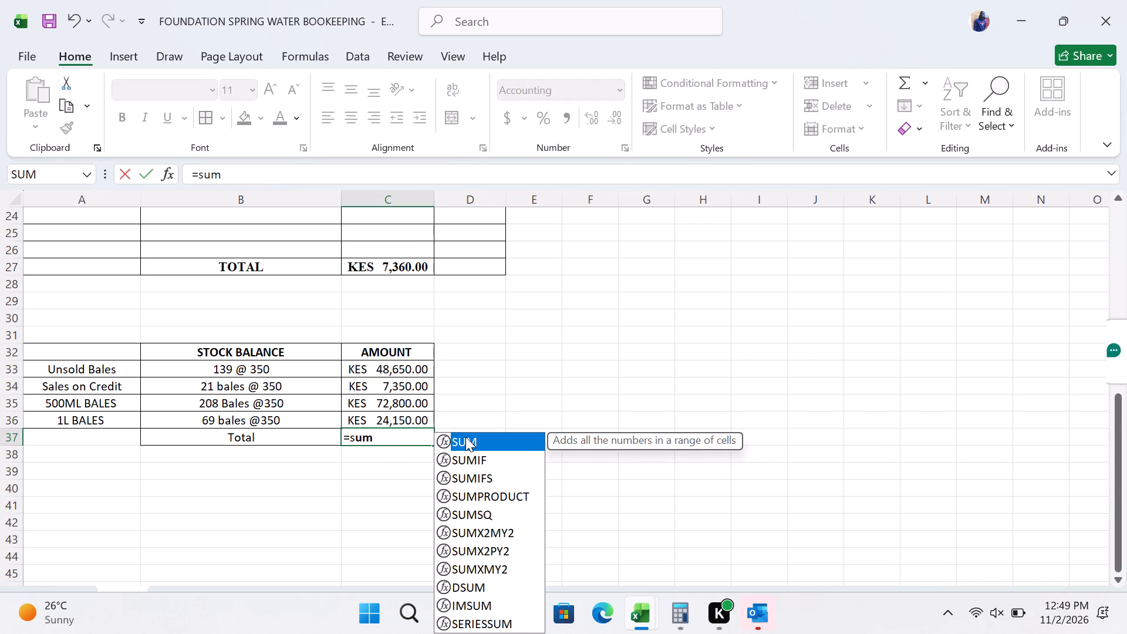
pyautogui.click(396, 372)
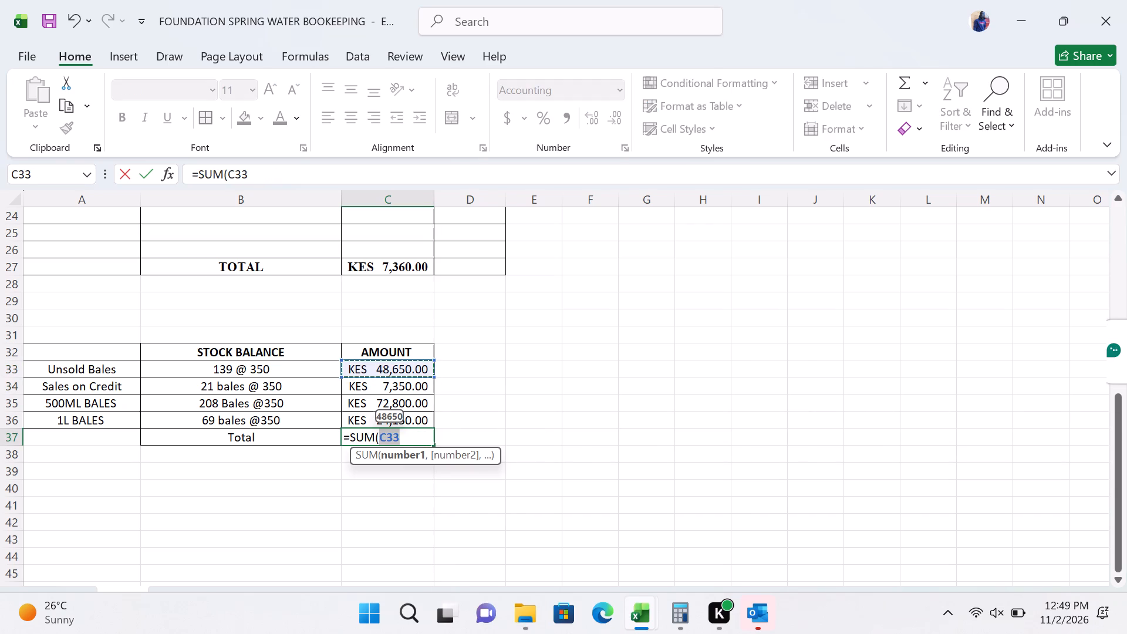
pyautogui.press(',')
pyautogui.moveTo(397, 383); pyautogui.dragTo(400, 398)
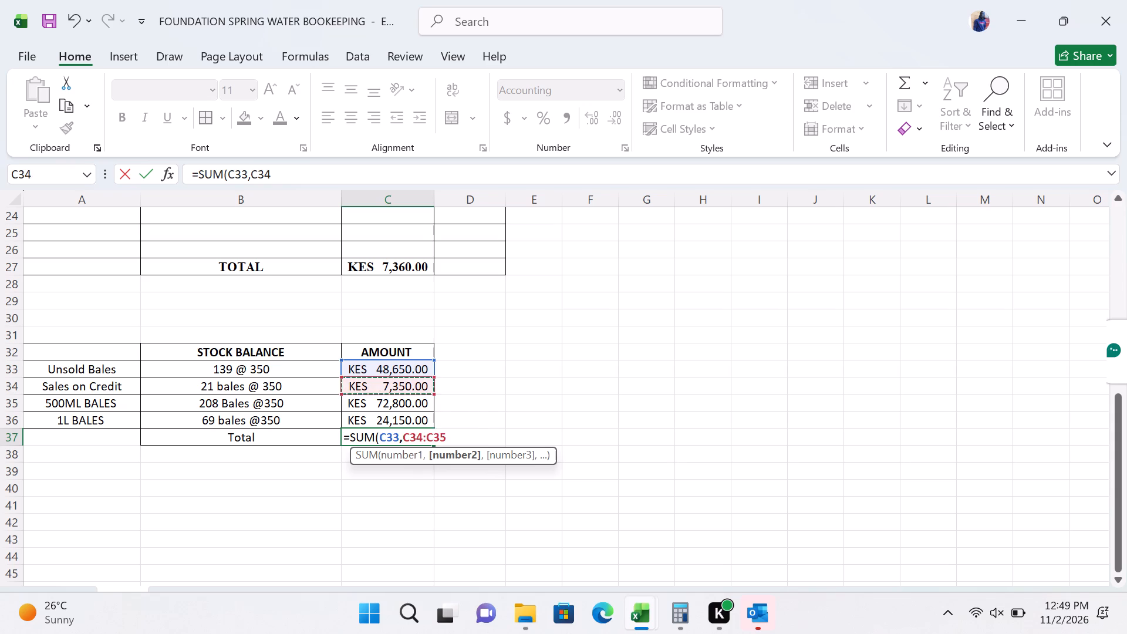
pyautogui.moveTo(400, 398); pyautogui.dragTo(399, 423)
pyautogui.press('Return')
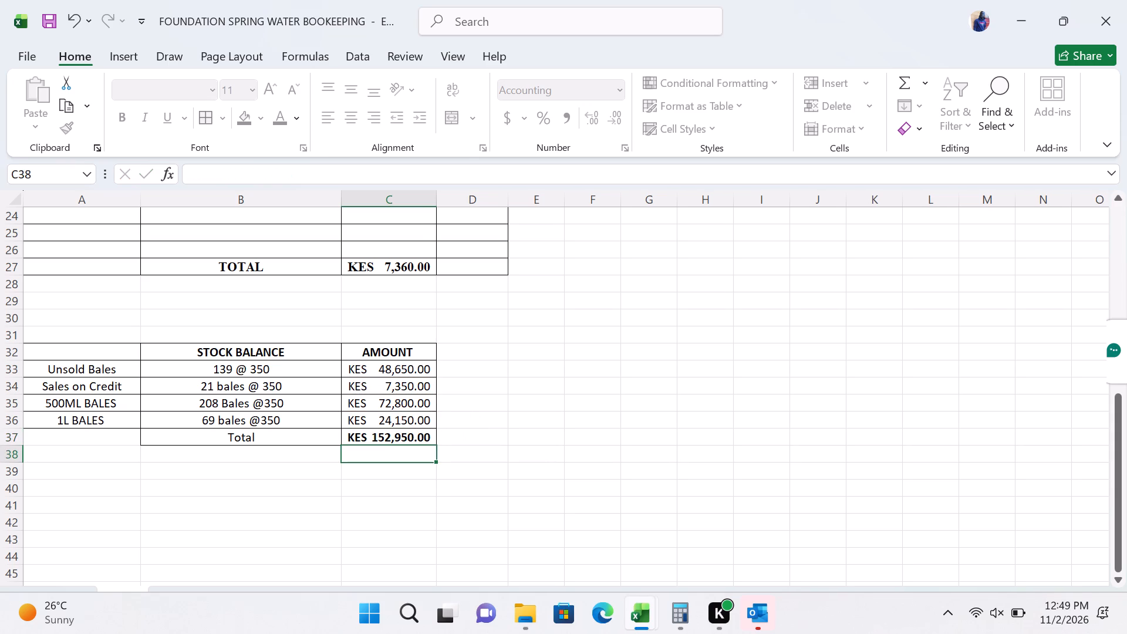
# Review the debtors' ledger entries and the stock balance table on this sheet.
pyautogui.click(521, 400)
pyautogui.scroll(1, 452, 270)
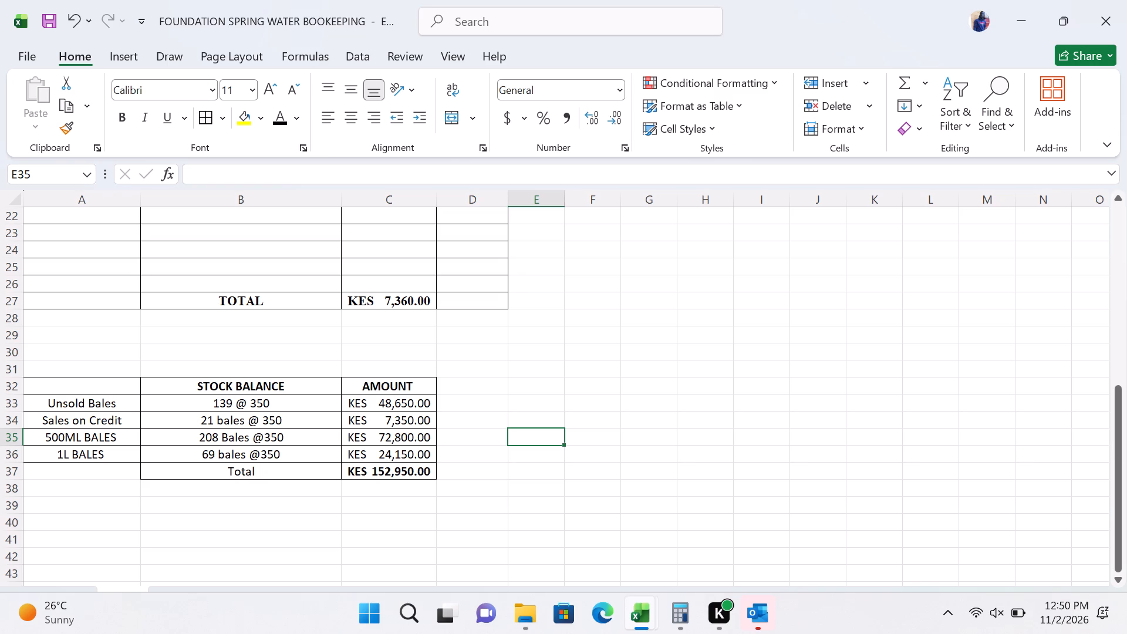
pyautogui.scroll(3, 364, 337)
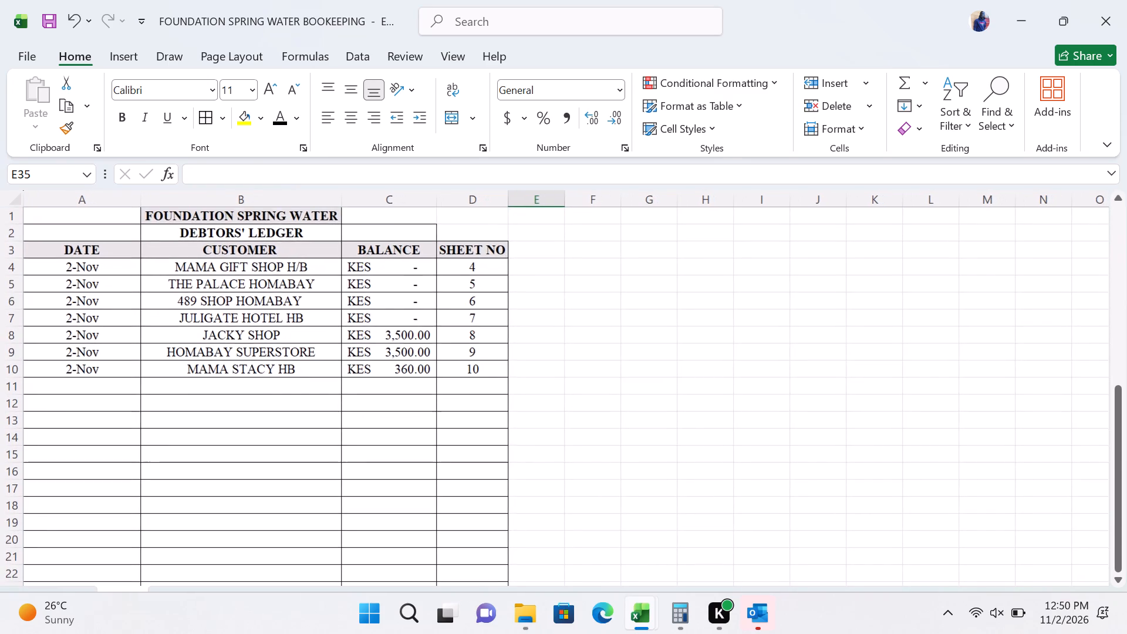
pyautogui.scroll(-4, 364, 337)
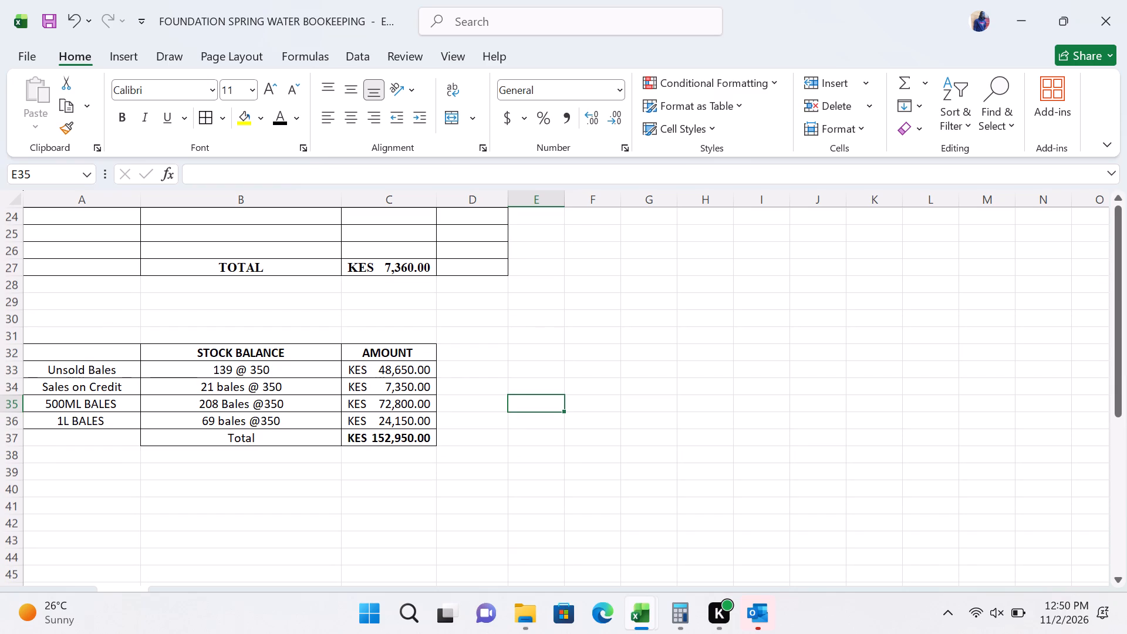
pyautogui.scroll(-1, 364, 337)
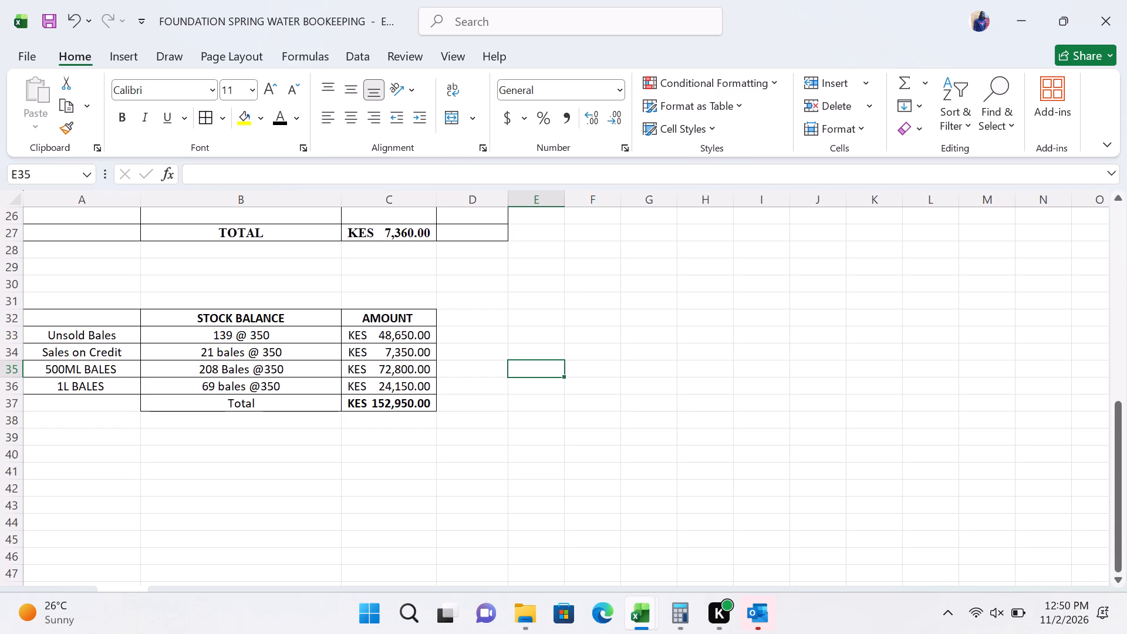
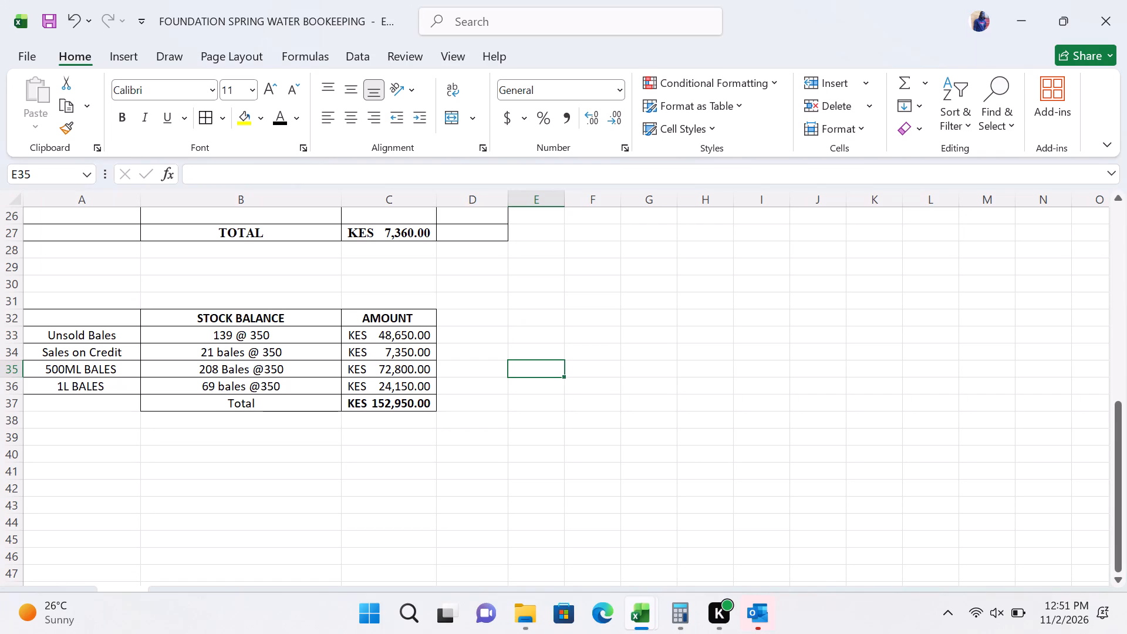
# Recheck the debtors' entries on Sheet1 against the stock balance table below them.
pyautogui.scroll(4, 628, 335)
pyautogui.scroll(-1, 628, 335)
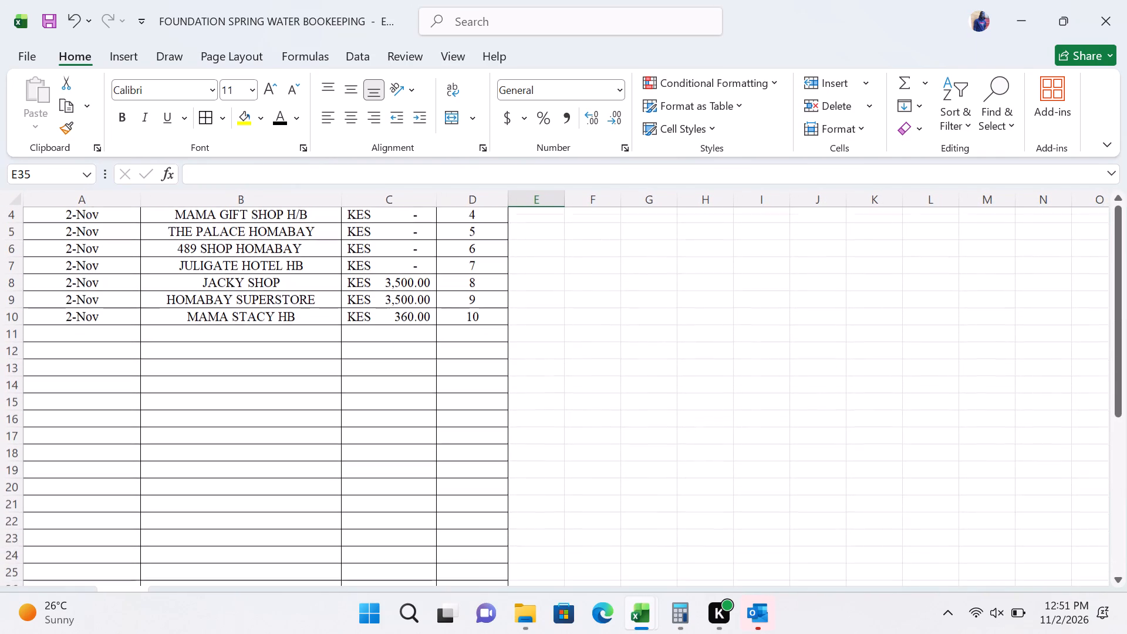
pyautogui.scroll(-1, 628, 335)
pyautogui.scroll(1, 628, 335)
pyautogui.scroll(-3, 628, 335)
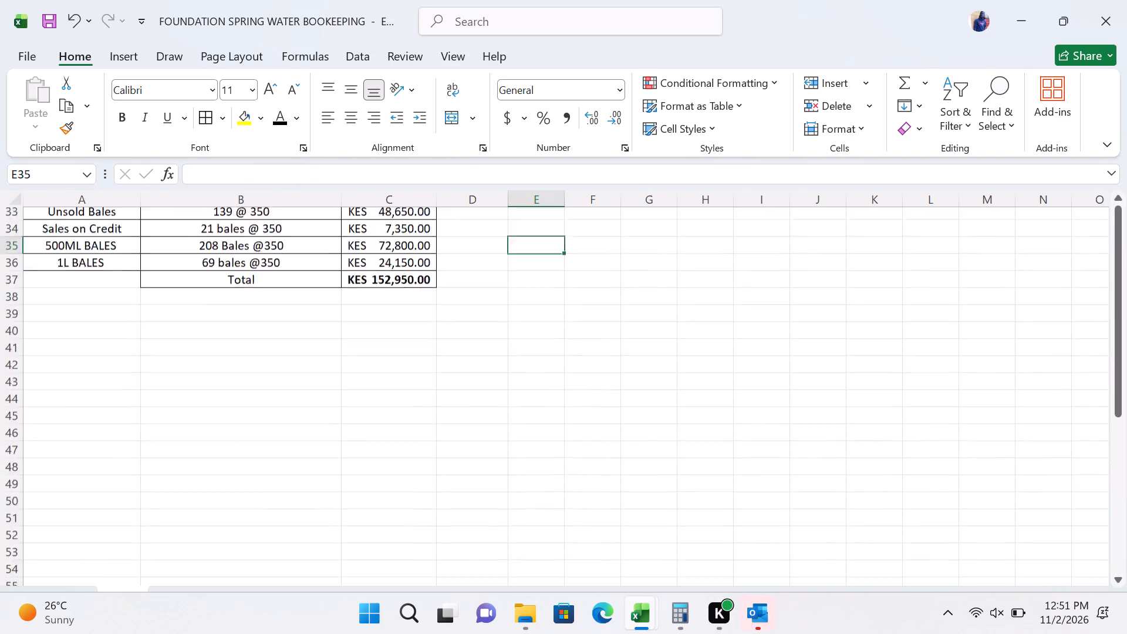
pyautogui.scroll(3, 628, 335)
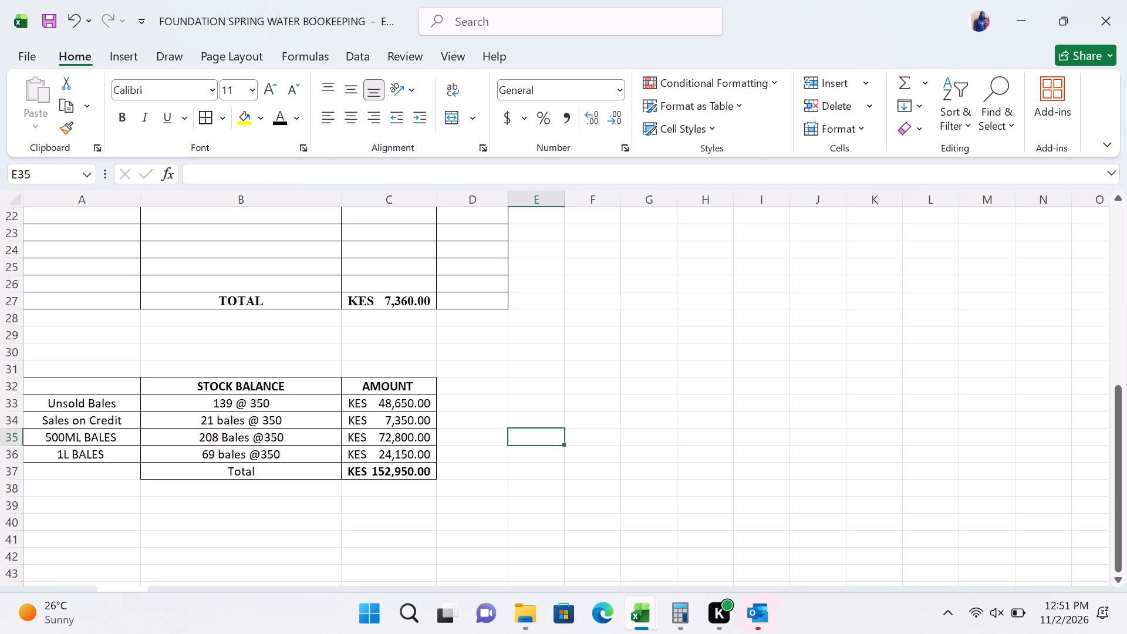
# Review the entries and balances in the two individual ledger sheets that follow Sheet1.
pyautogui.click(1059, 4)
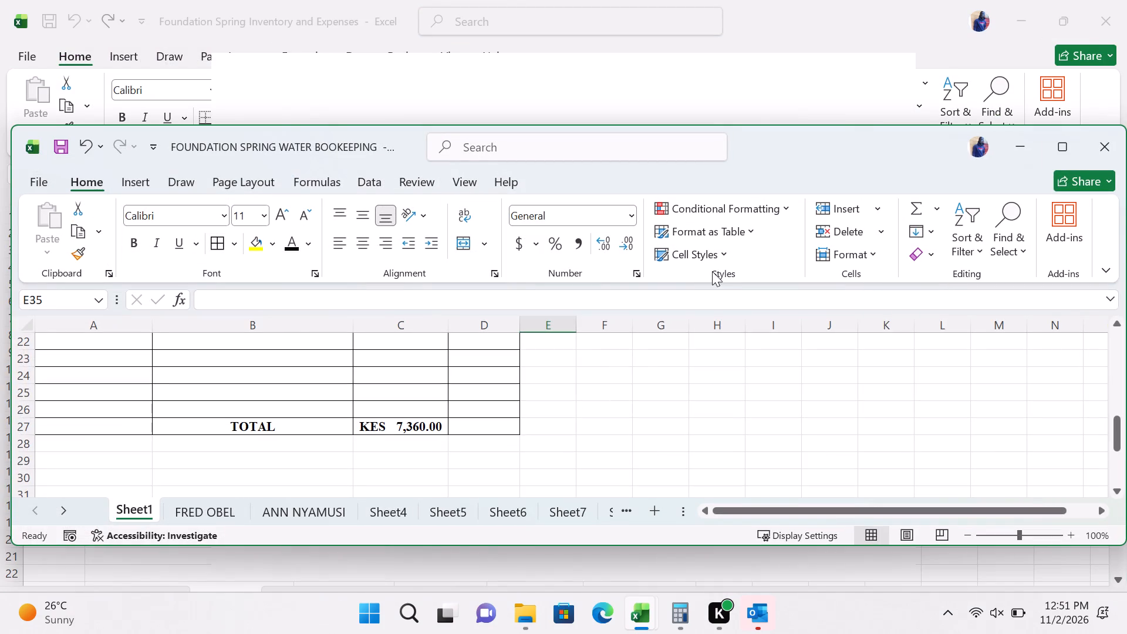
pyautogui.click(222, 520)
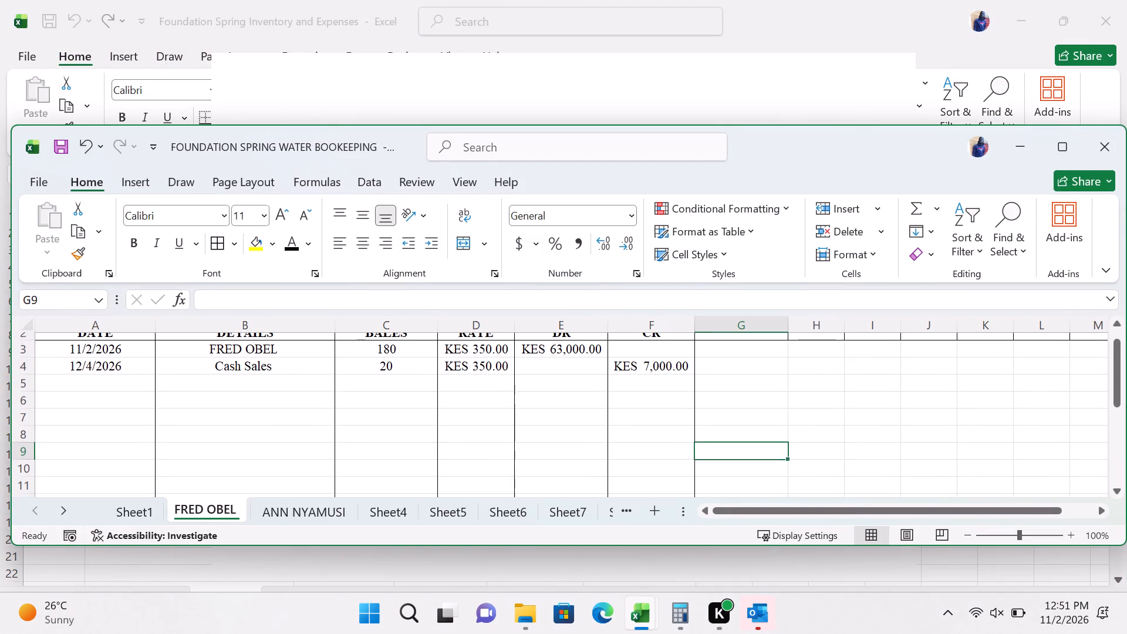
pyautogui.scroll(-2, 336, 436)
pyautogui.scroll(1, 336, 436)
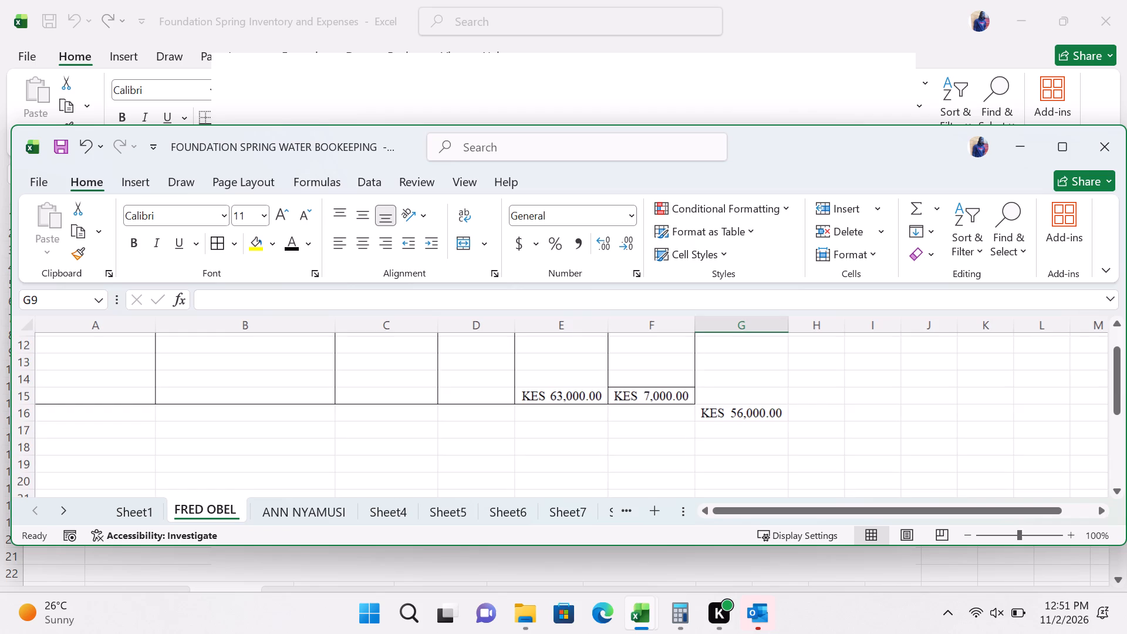
pyautogui.scroll(2, 336, 436)
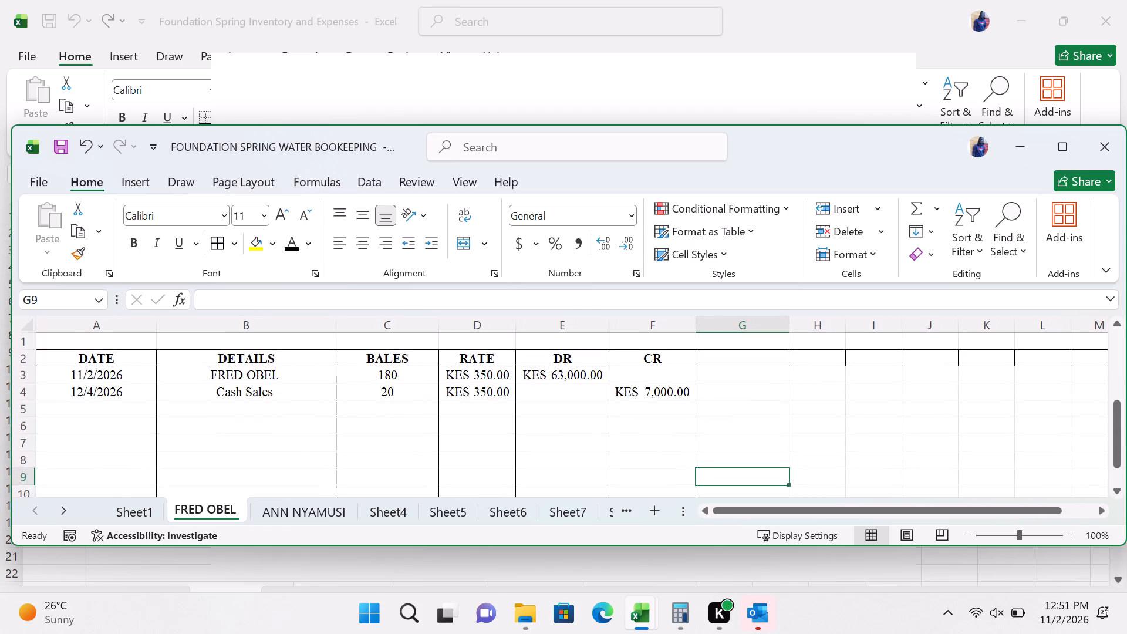
pyautogui.click(281, 511)
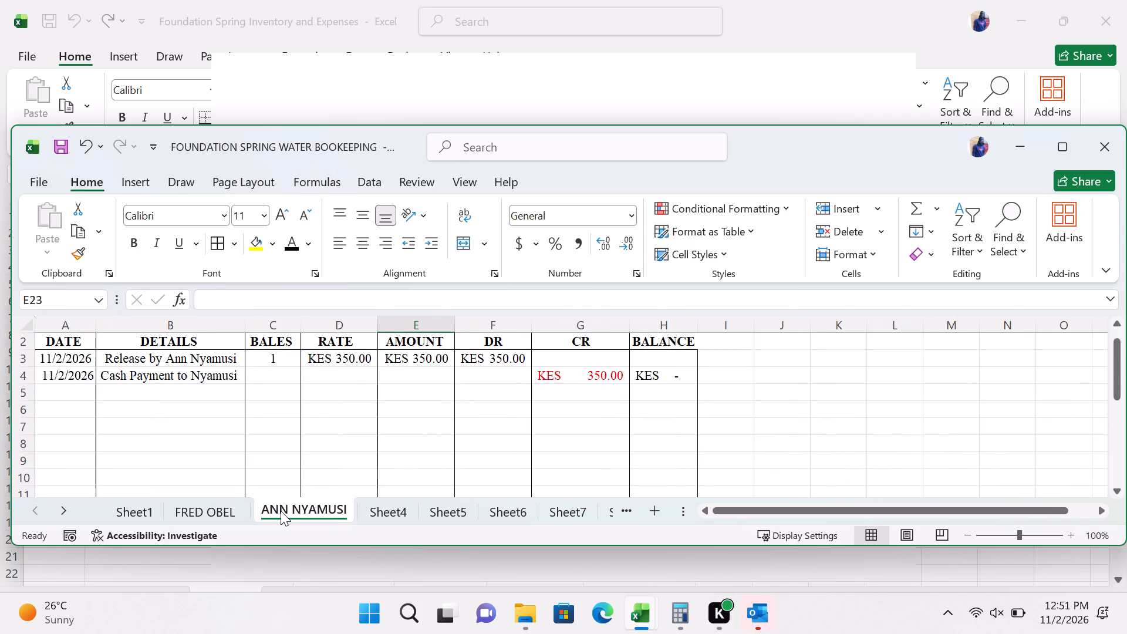
pyautogui.click(1058, 143)
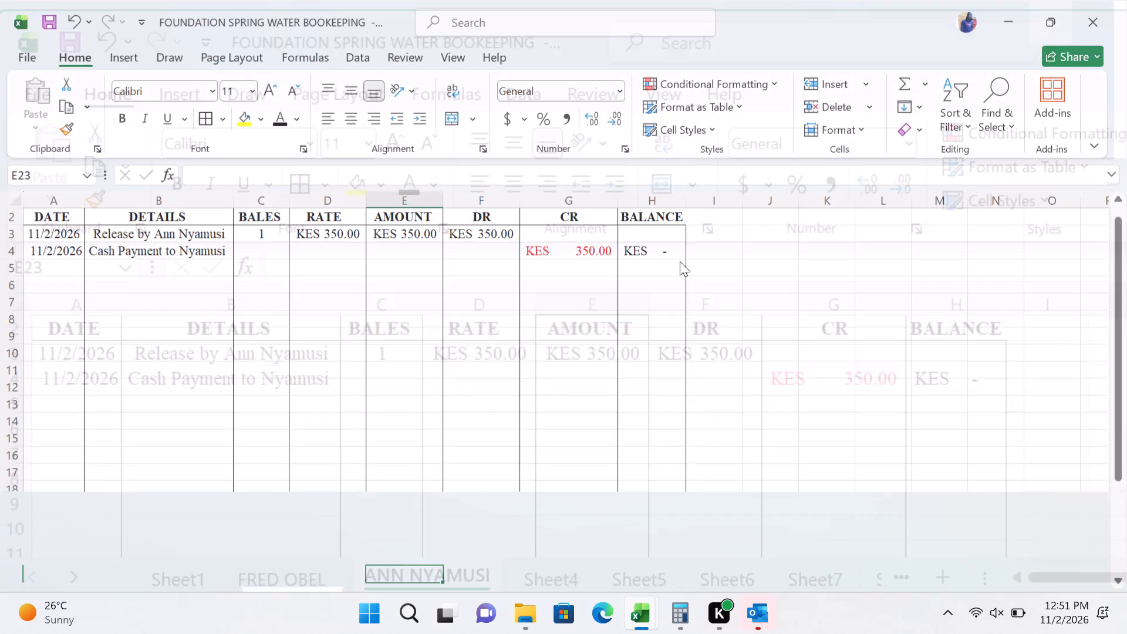
pyautogui.scroll(1, 551, 349)
pyautogui.scroll(-1, 551, 349)
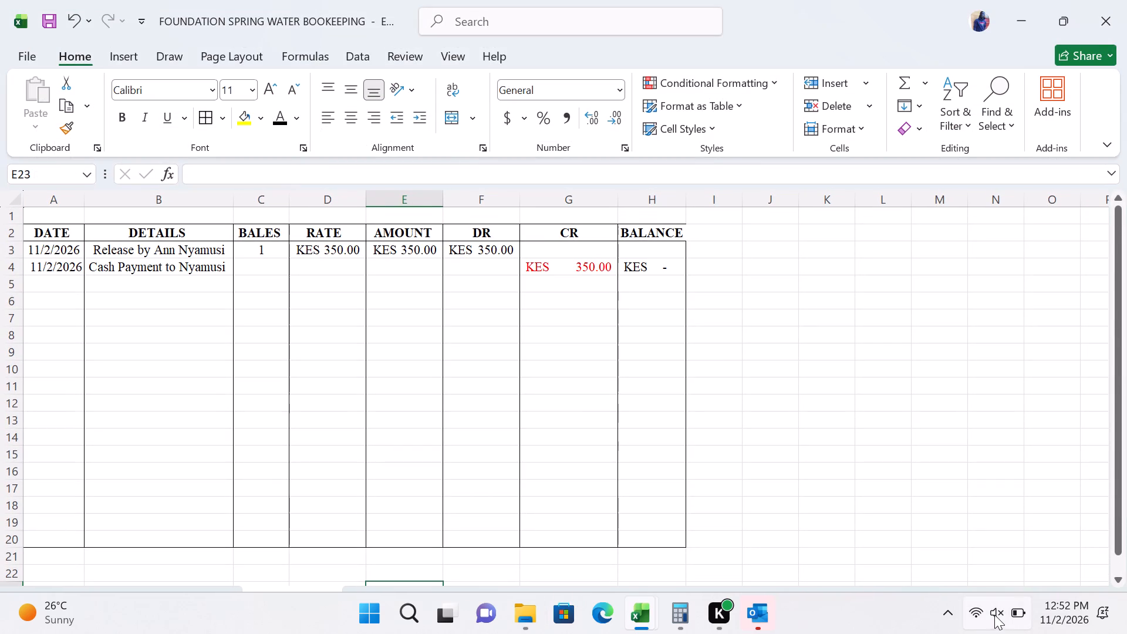
# Look through the Windows taskbar settings, including taskbar items and system tray icons, and close them.
pyautogui.click(955, 614)
pyautogui.click(955, 614)
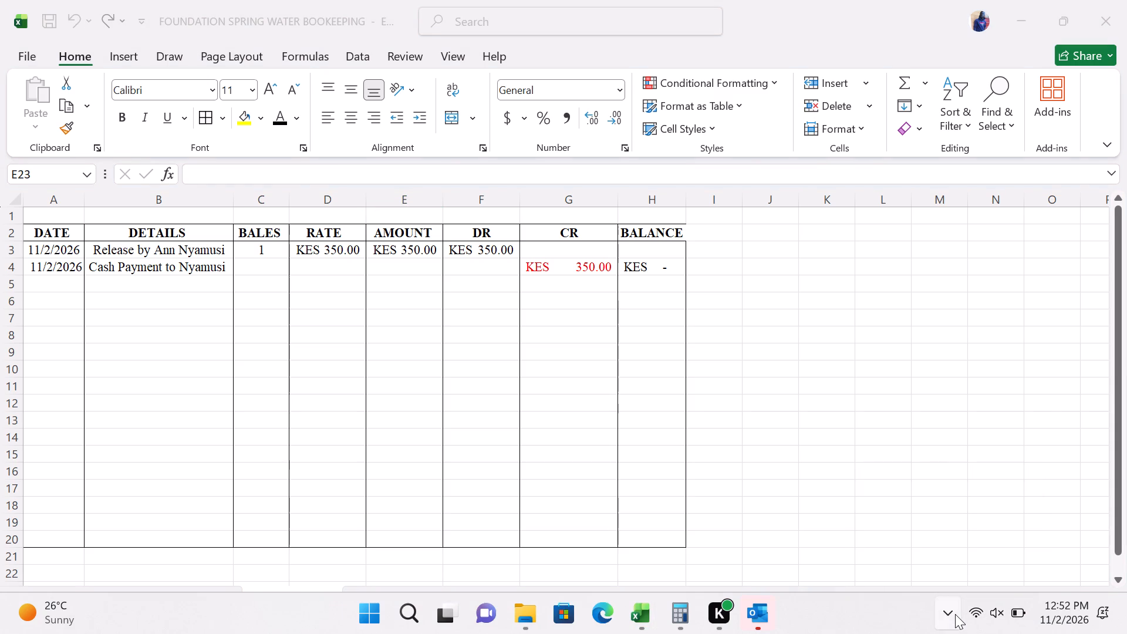
pyautogui.rightClick(906, 614)
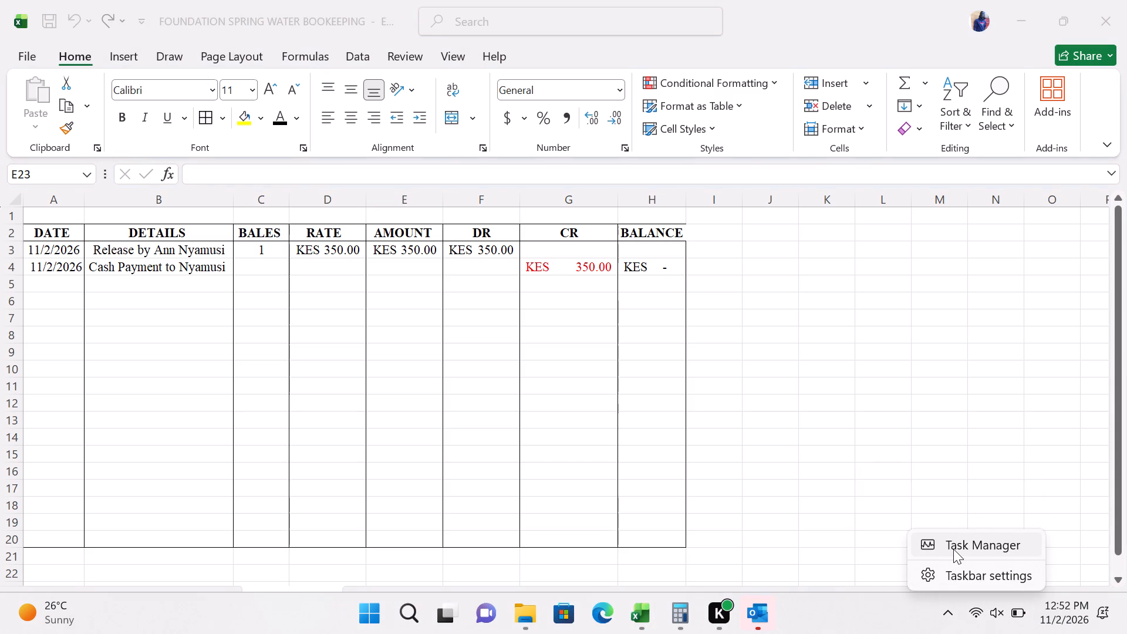
pyautogui.click(961, 566)
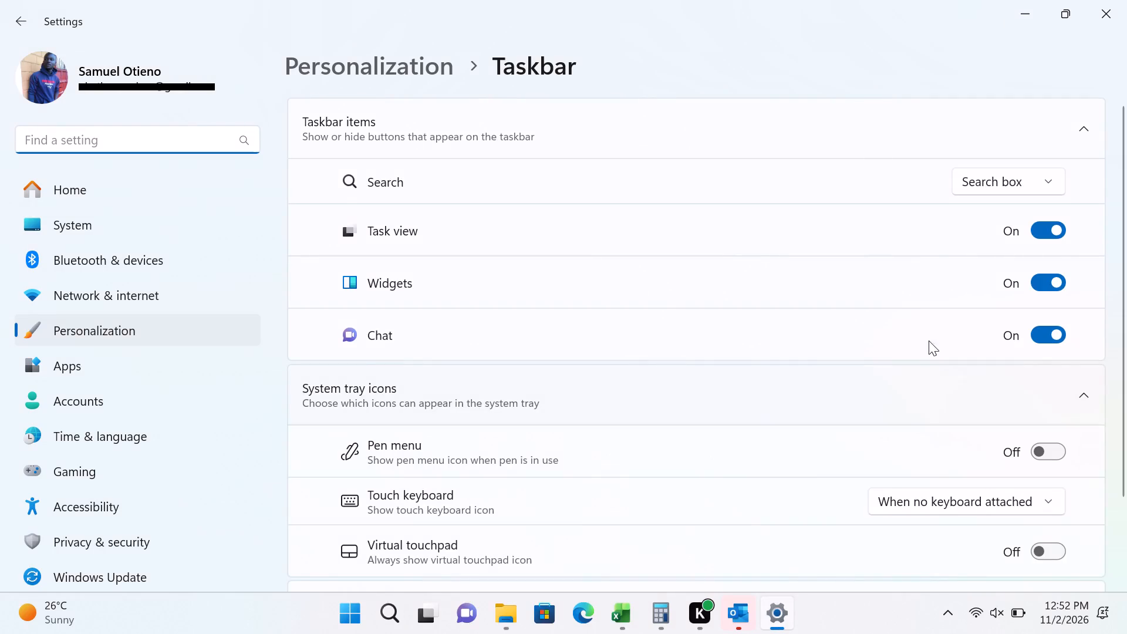
pyautogui.scroll(-1, 849, 385)
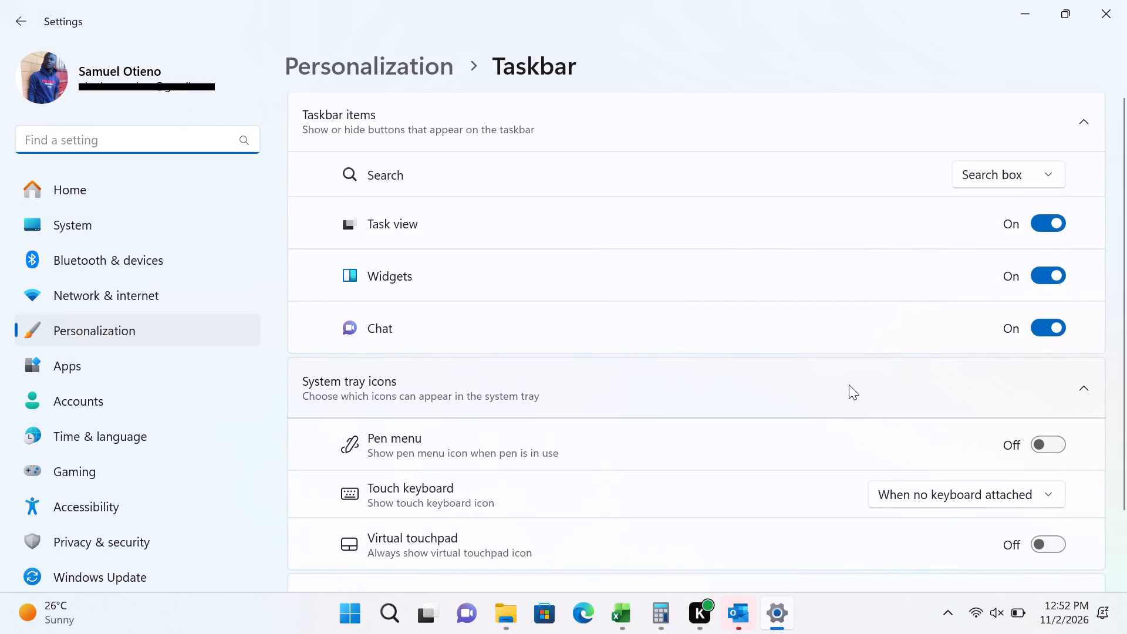
pyautogui.scroll(-3, 849, 385)
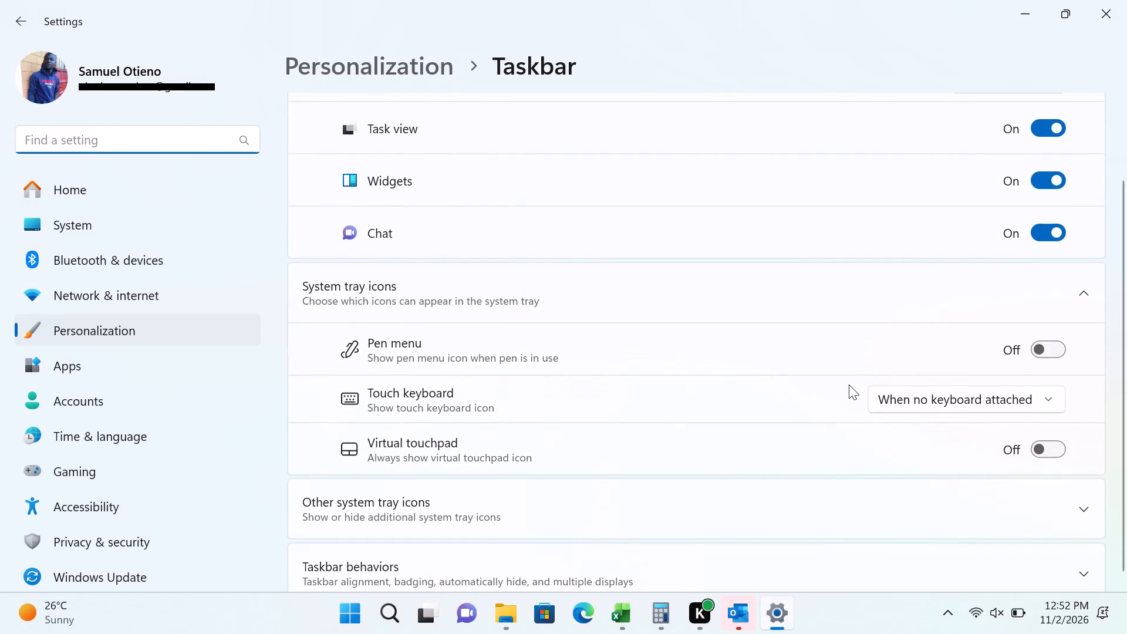
pyautogui.scroll(-2, 849, 385)
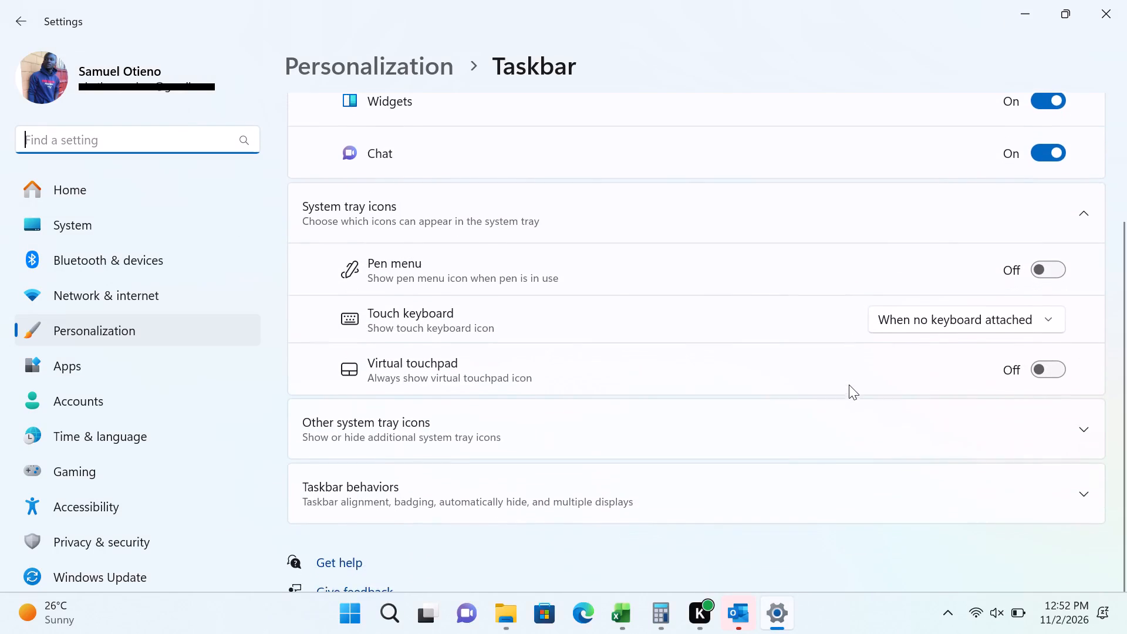
pyautogui.scroll(-1, 849, 385)
pyautogui.scroll(3, 849, 385)
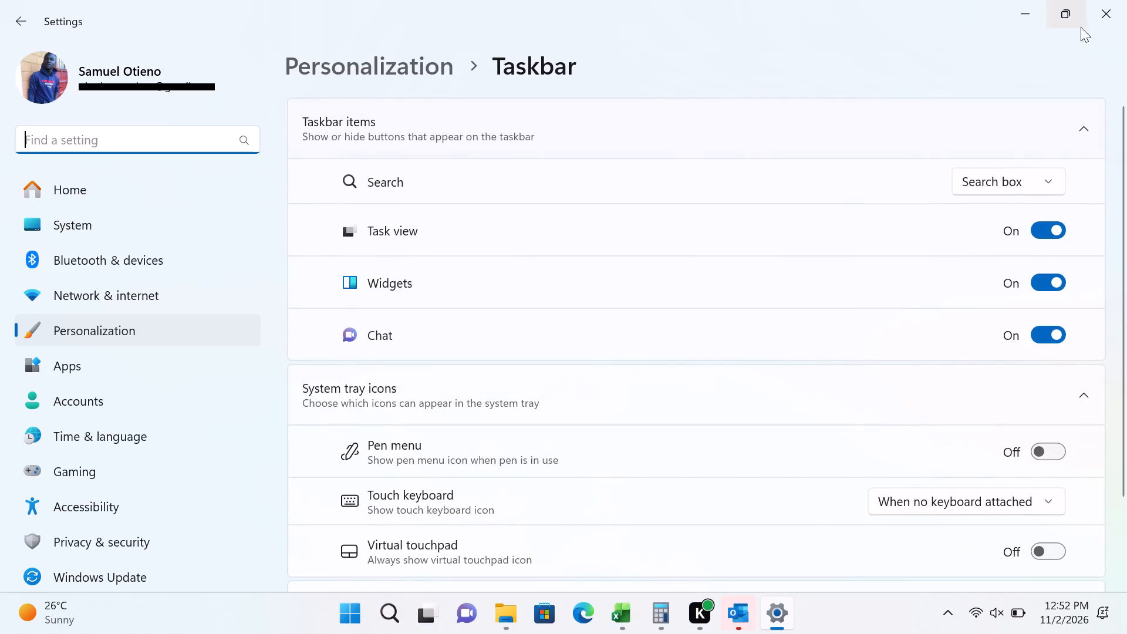
pyautogui.click(1099, 12)
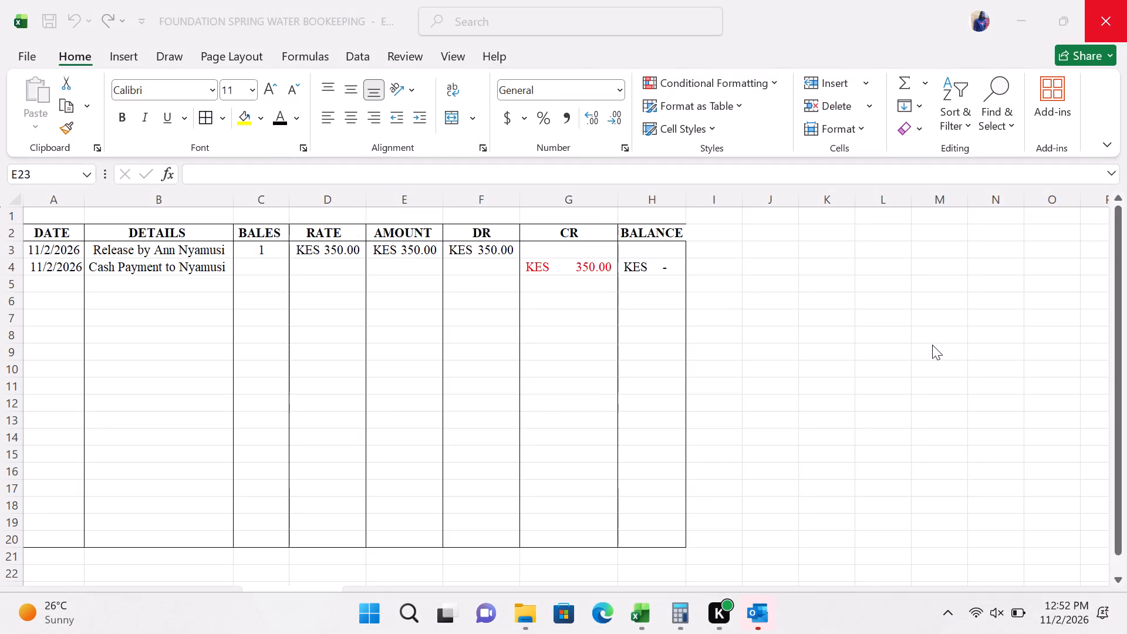
# Open Task Manager.
pyautogui.rightClick(875, 601)
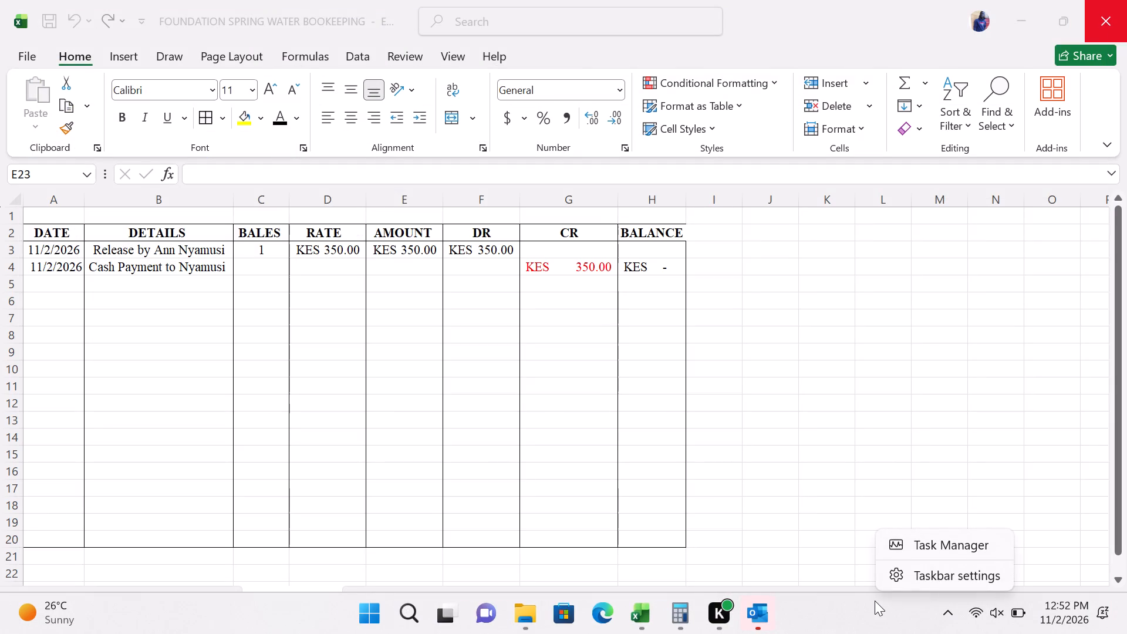
pyautogui.click(940, 541)
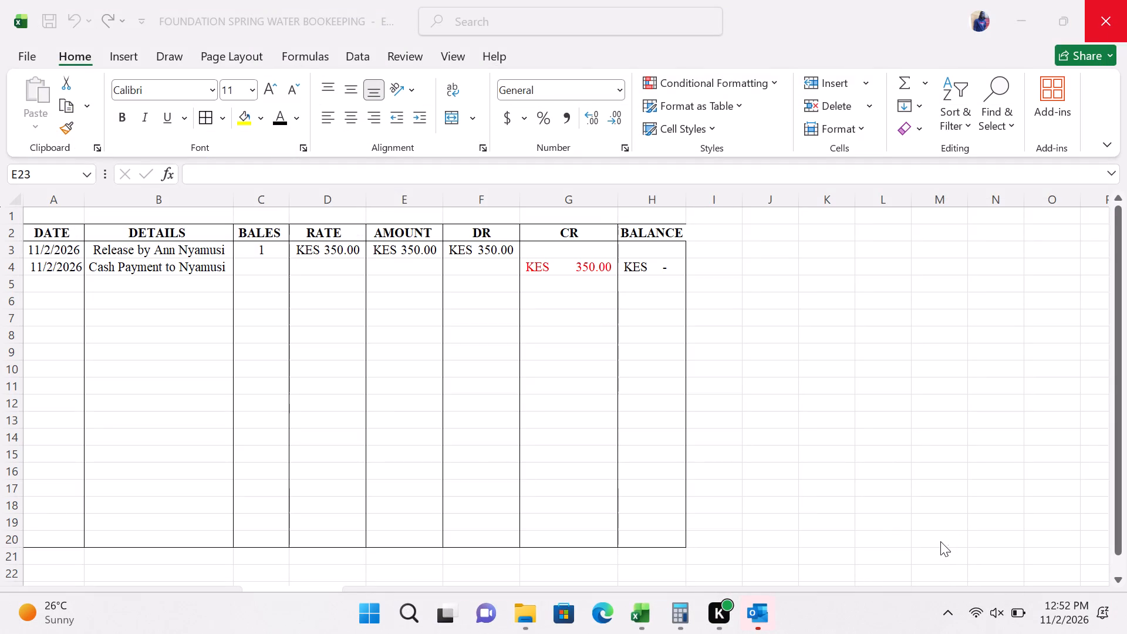
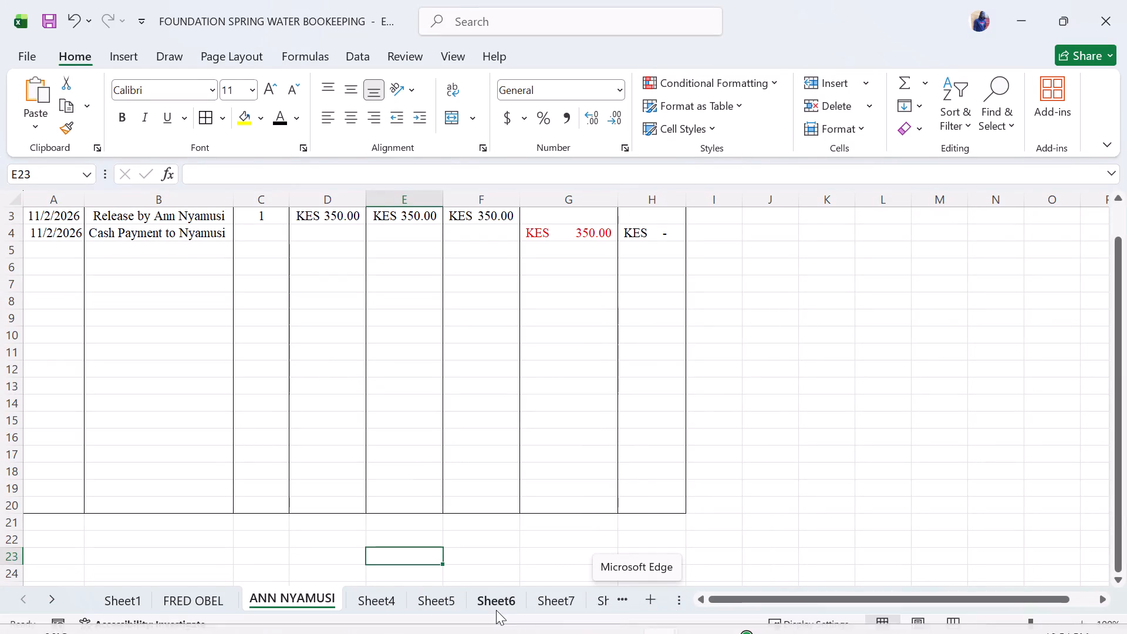
# Switch to the Foundation Spring Inventory and Expenses workbook and insert two blank rows at row 6 of the EXPENSES sheet.
pyautogui.hscroll(1, 416, 402)
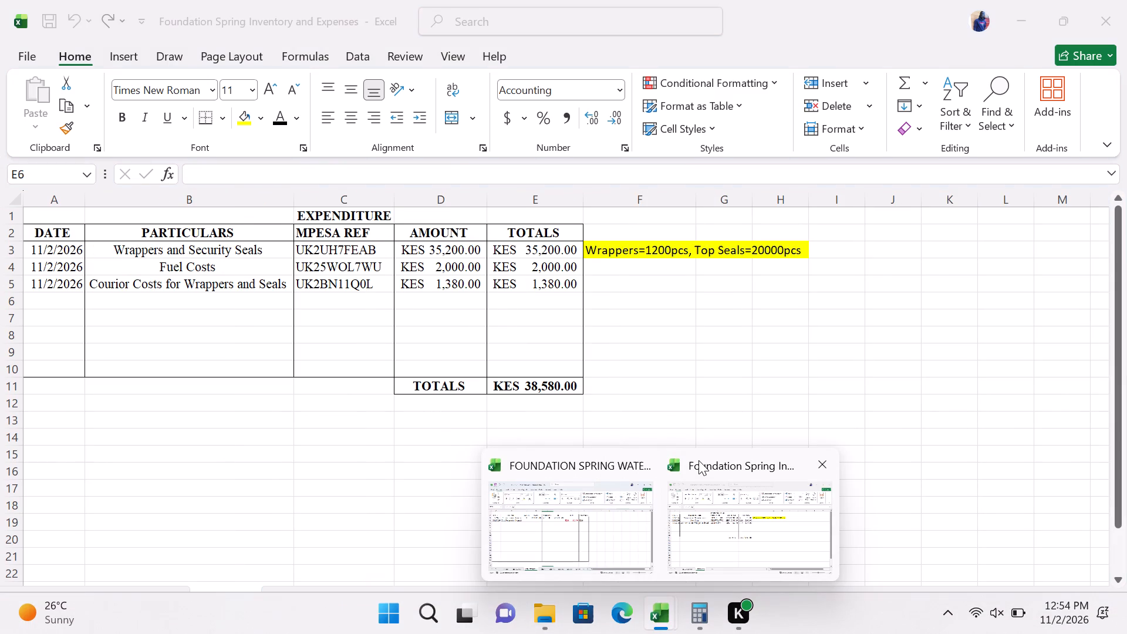
pyautogui.click(721, 393)
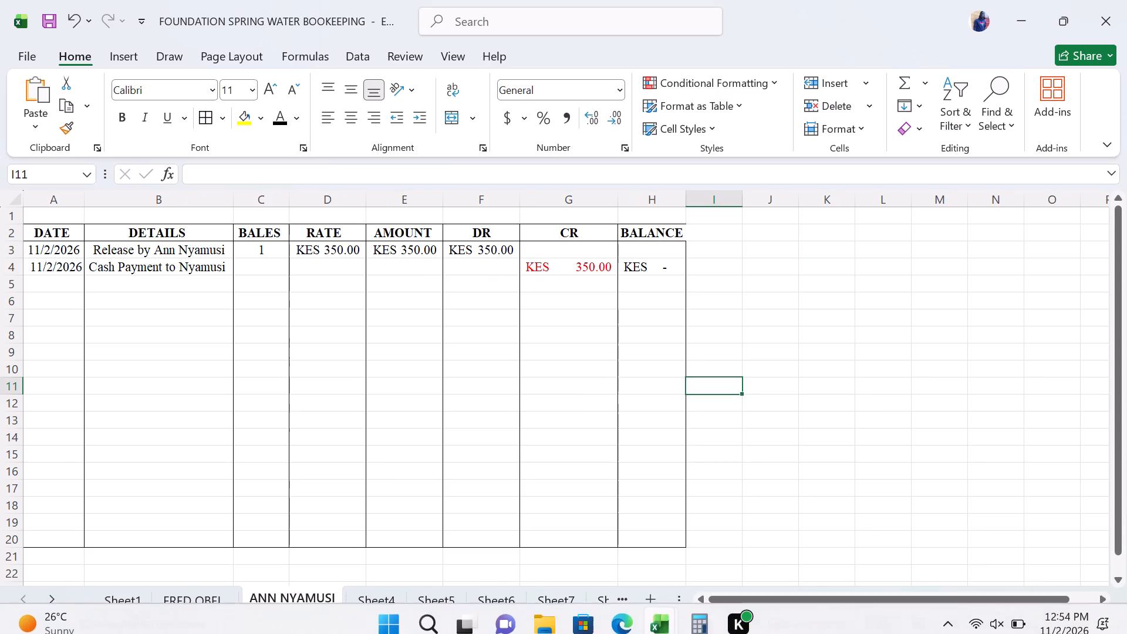
pyautogui.click(659, 615)
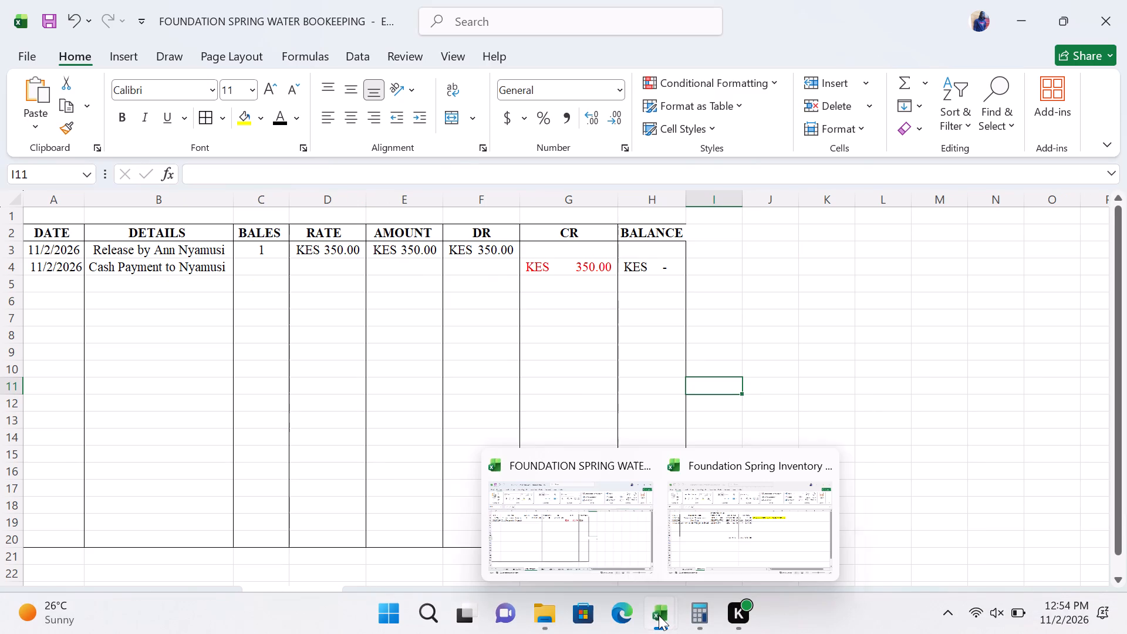
pyautogui.click(747, 532)
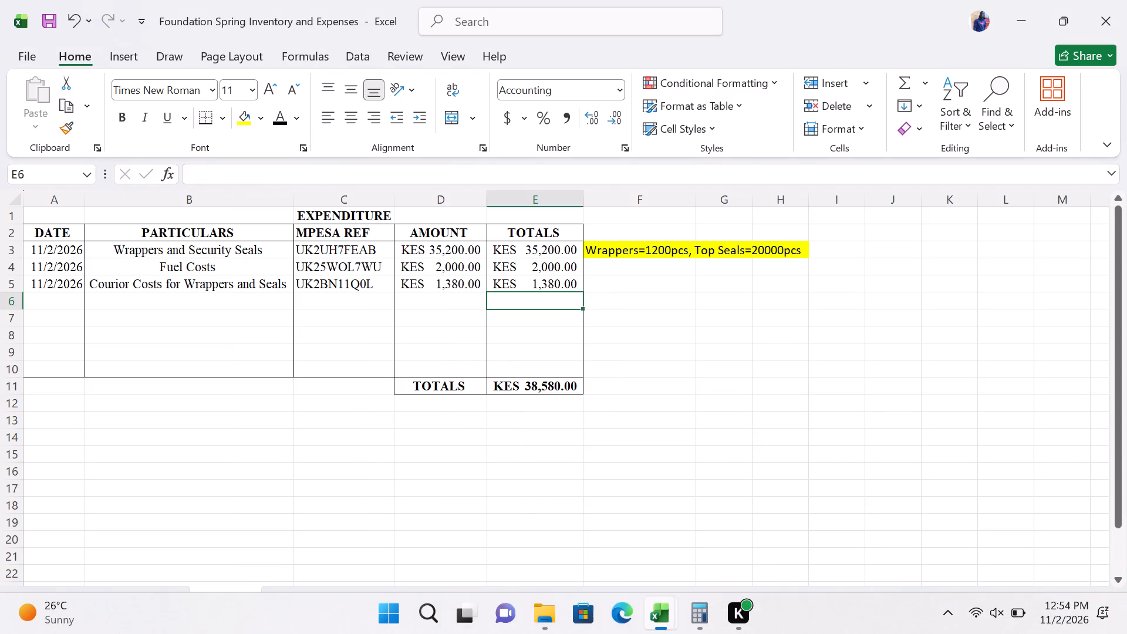
pyautogui.click(18, 302)
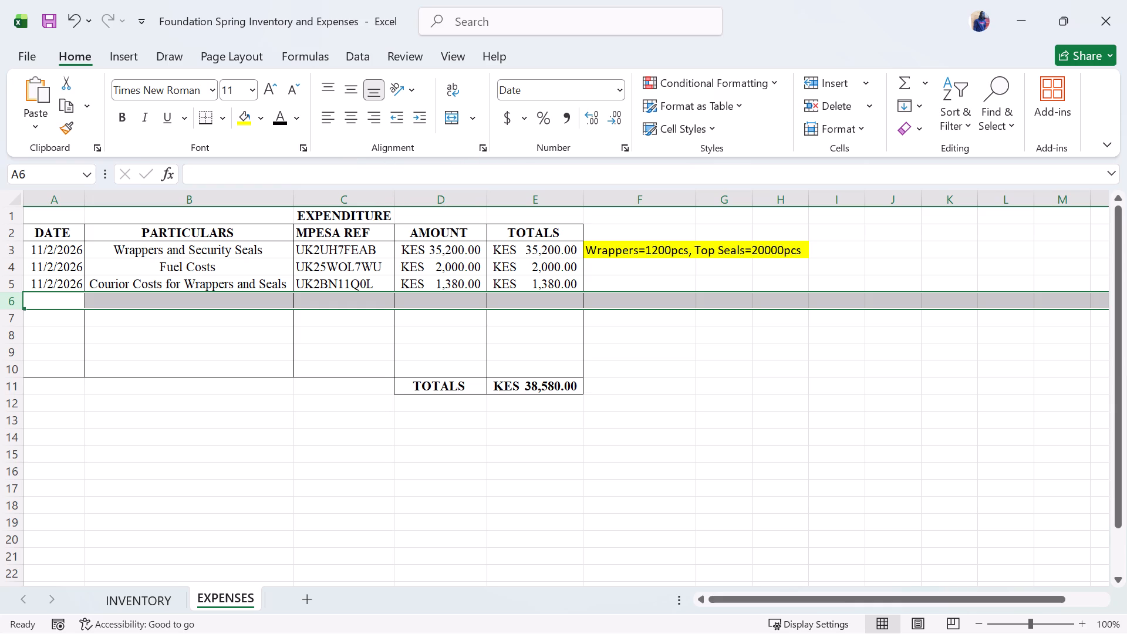
pyautogui.click(619, 317)
pyautogui.click(531, 284)
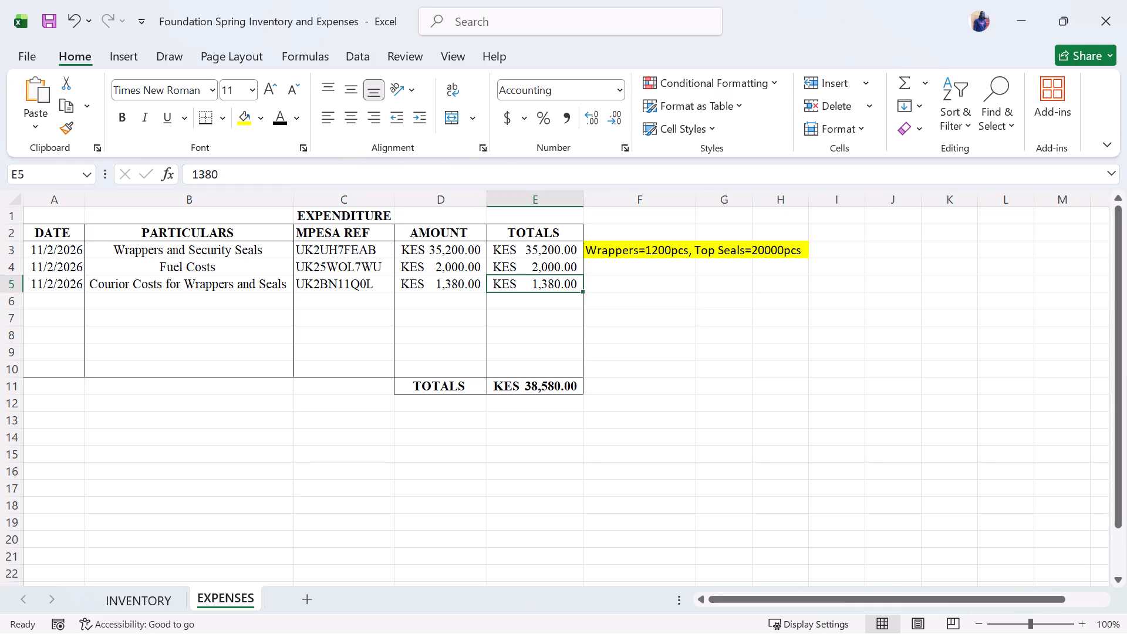
pyautogui.click(14, 303)
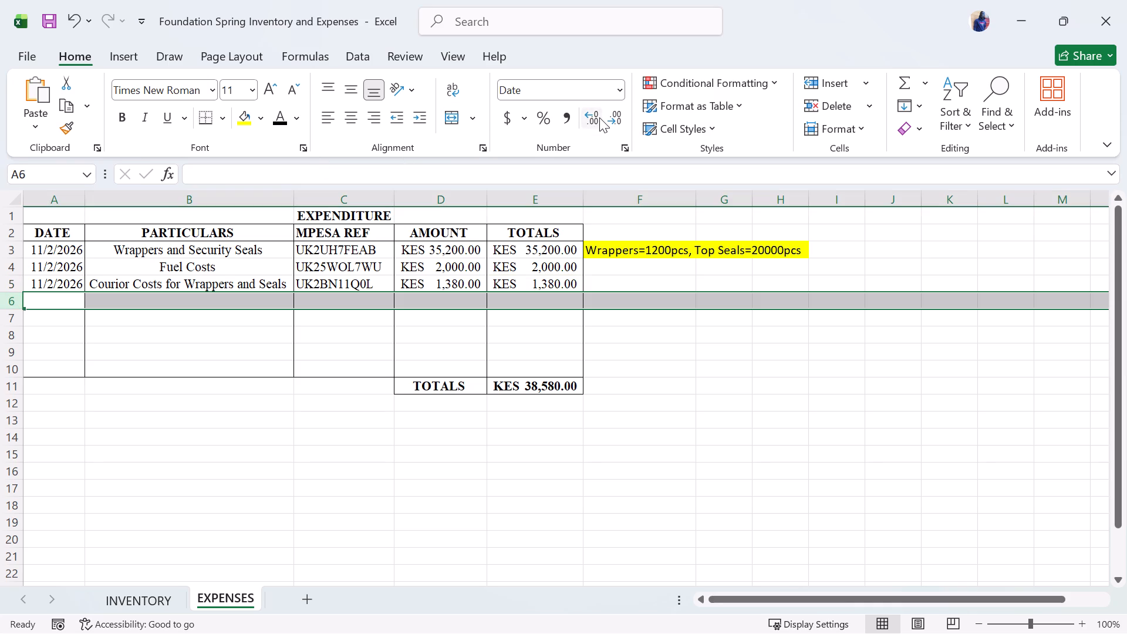
pyautogui.moveTo(687, 156); pyautogui.dragTo(484, 131)
pyautogui.moveTo(484, 131); pyautogui.dragTo(332, 109)
pyautogui.click(839, 79)
pyautogui.click(839, 79)
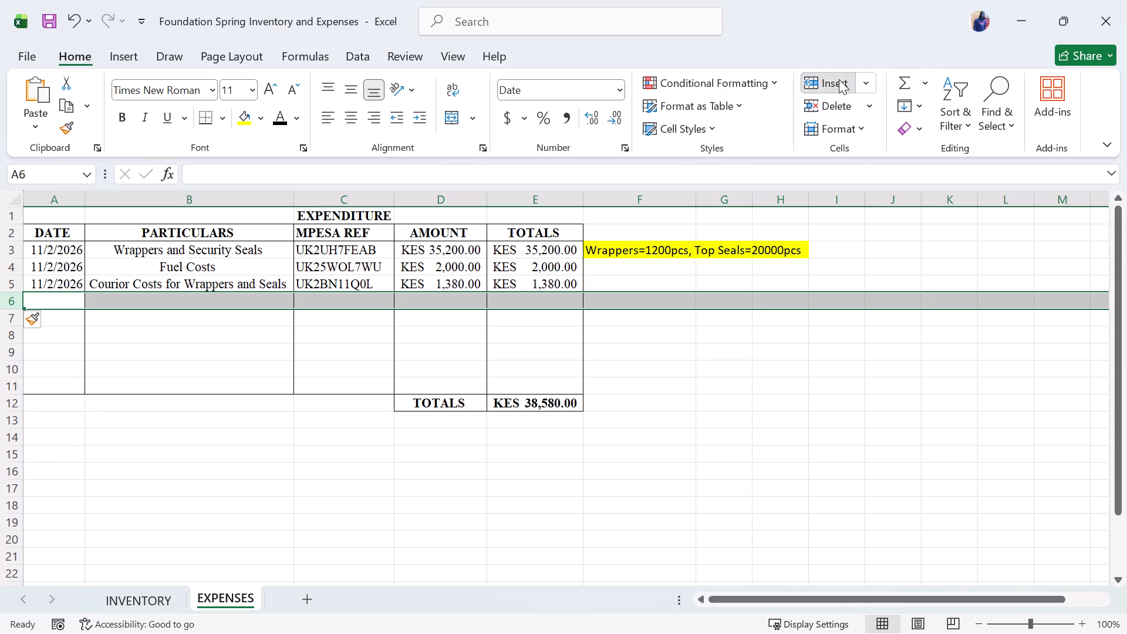
# Review the wrapper and seal note and the TOTALS entries on the EXPENSES sheet, and look over the INVENTORY sheet.
pyautogui.click(591, 252)
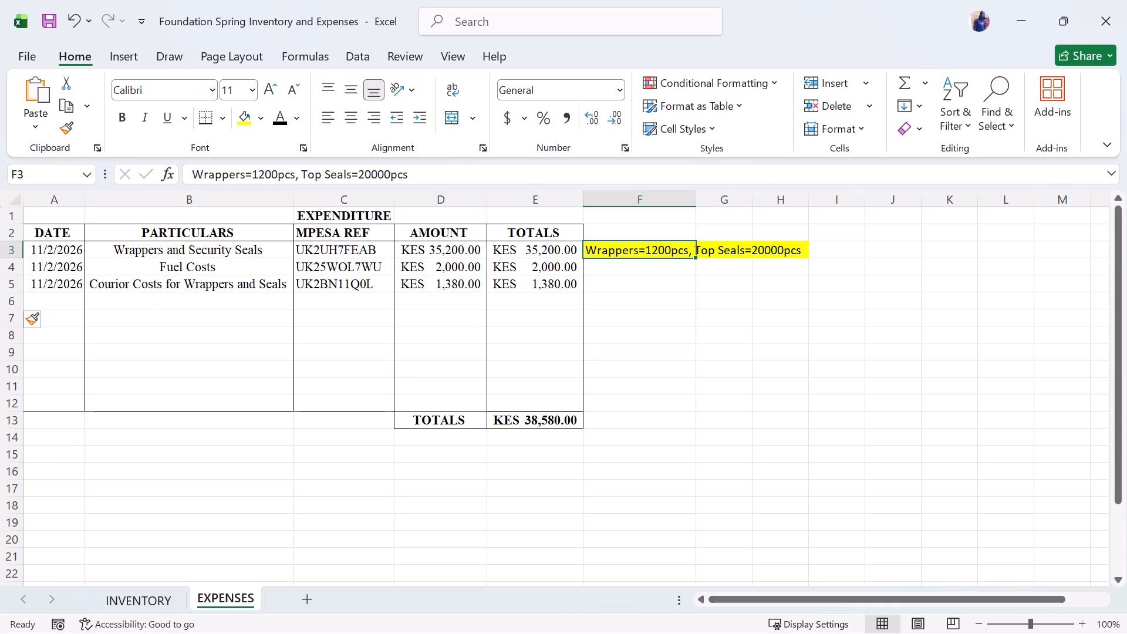
pyautogui.click(557, 263)
pyautogui.click(554, 249)
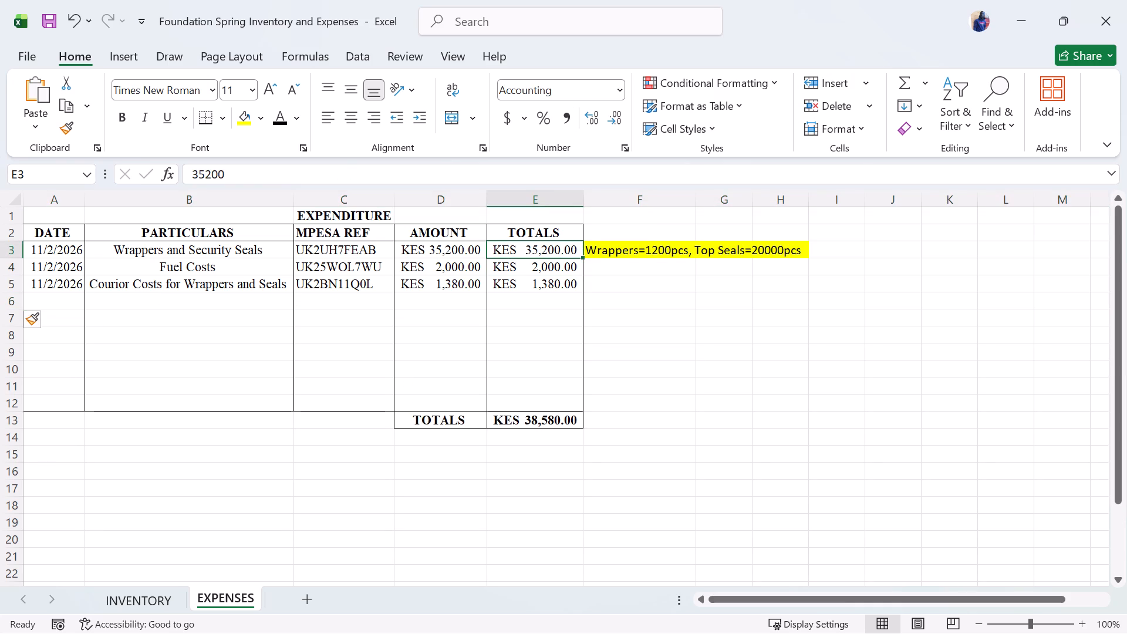
pyautogui.click(558, 262)
pyautogui.click(565, 277)
pyautogui.click(552, 289)
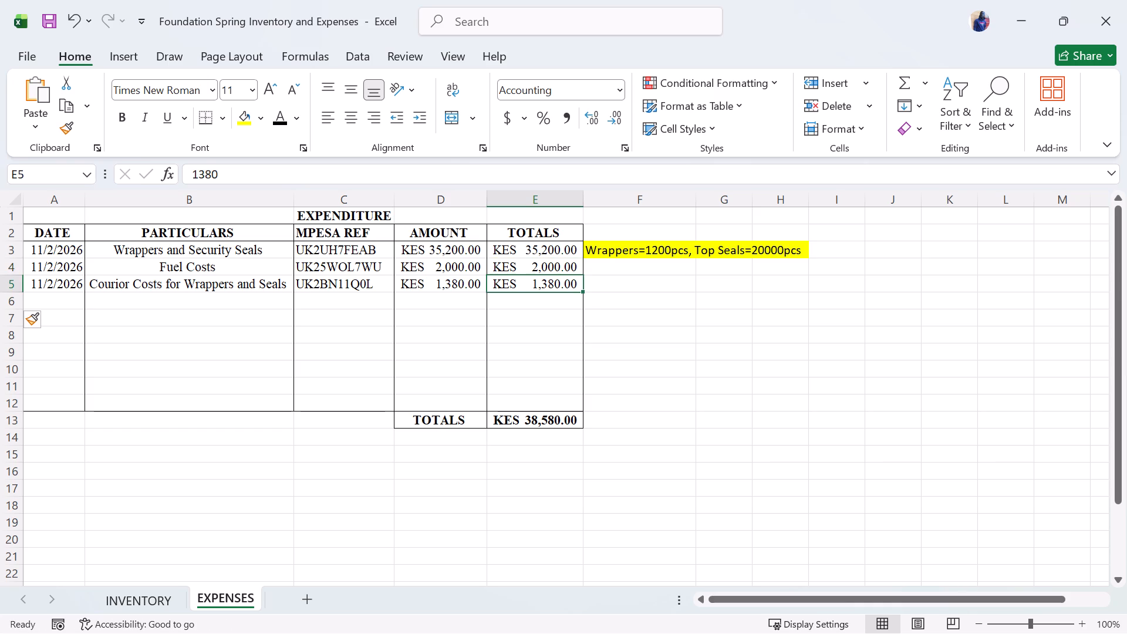
pyautogui.scroll(-1, 564, 343)
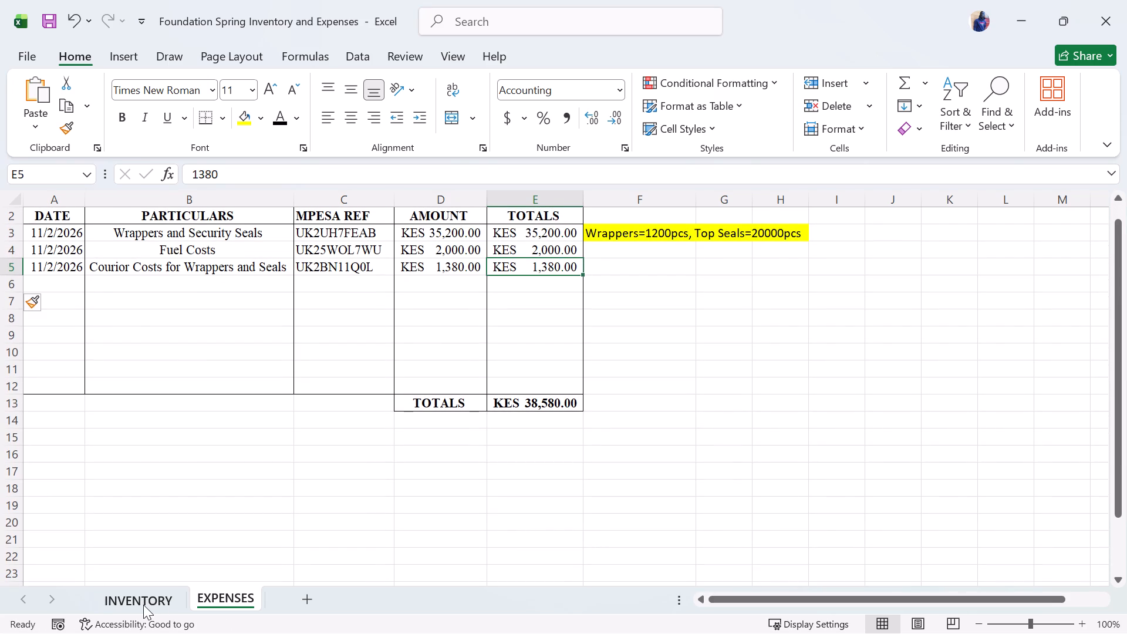
pyautogui.click(143, 605)
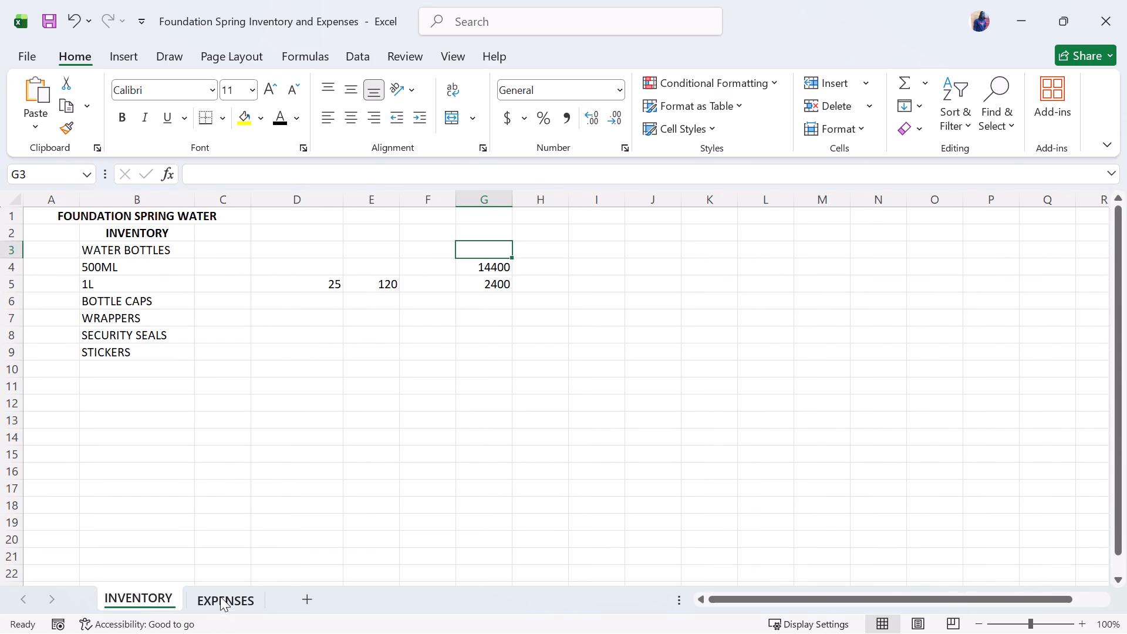
pyautogui.click(228, 588)
pyautogui.scroll(1, 423, 499)
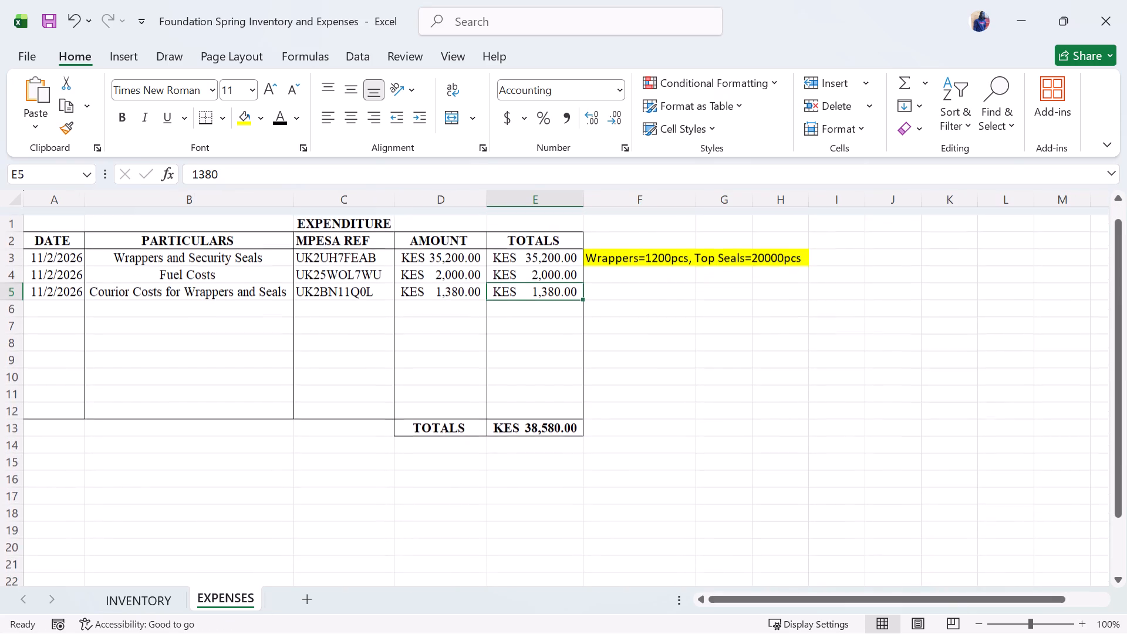
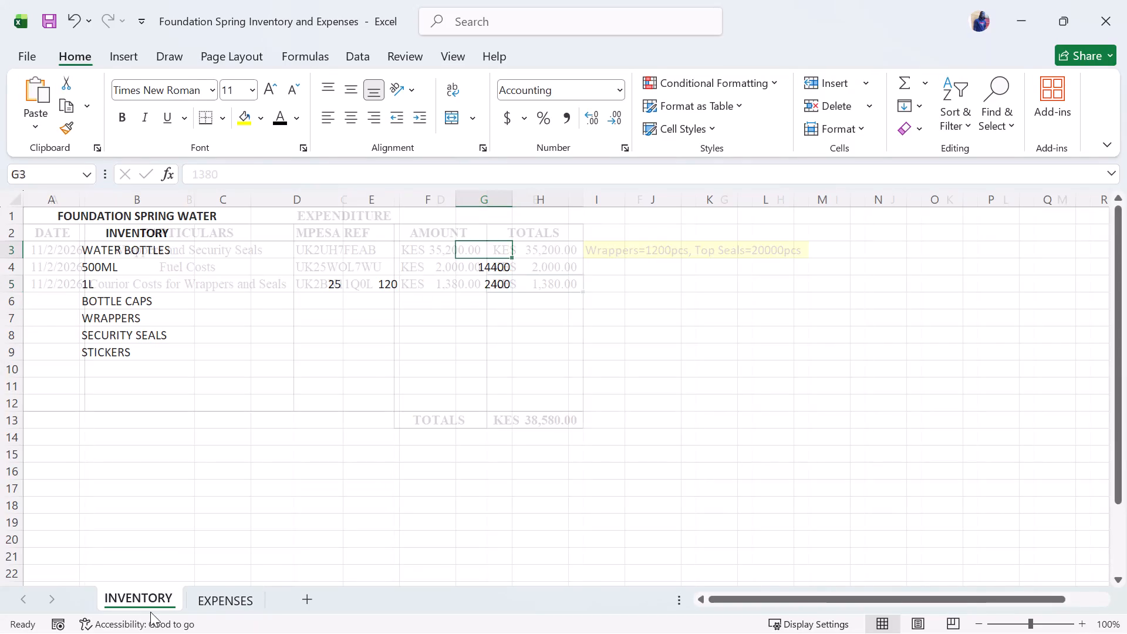
# Centre-align all of column B, holding the title and item names, on the INVENTORY sheet.
pyautogui.scroll(1, 326, 427)
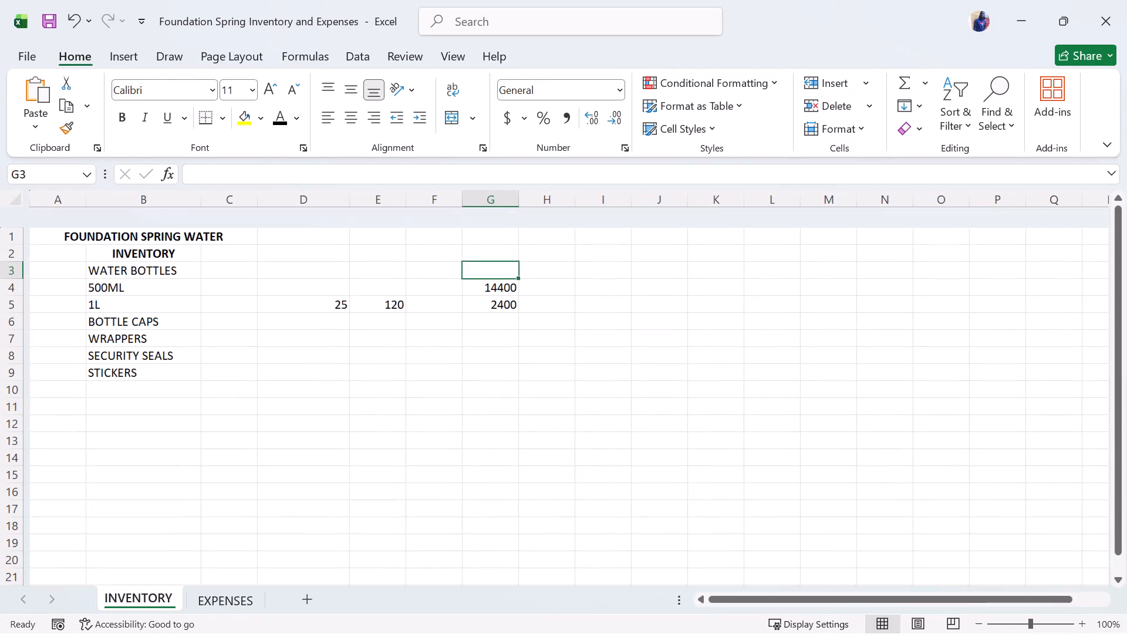
pyautogui.click(146, 214)
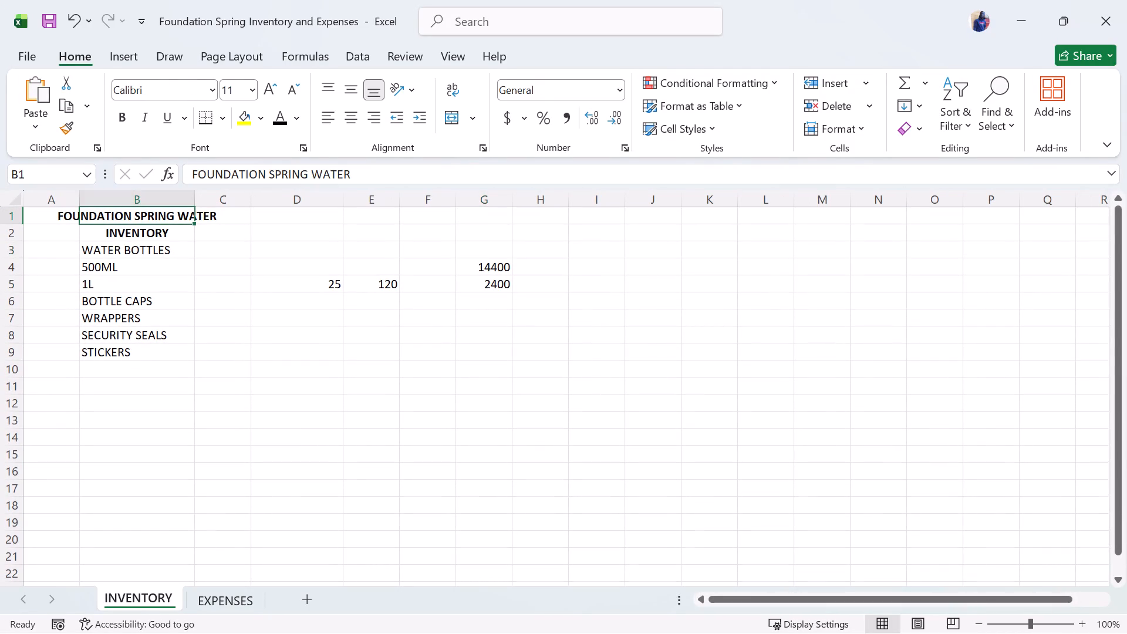
pyautogui.click(148, 194)
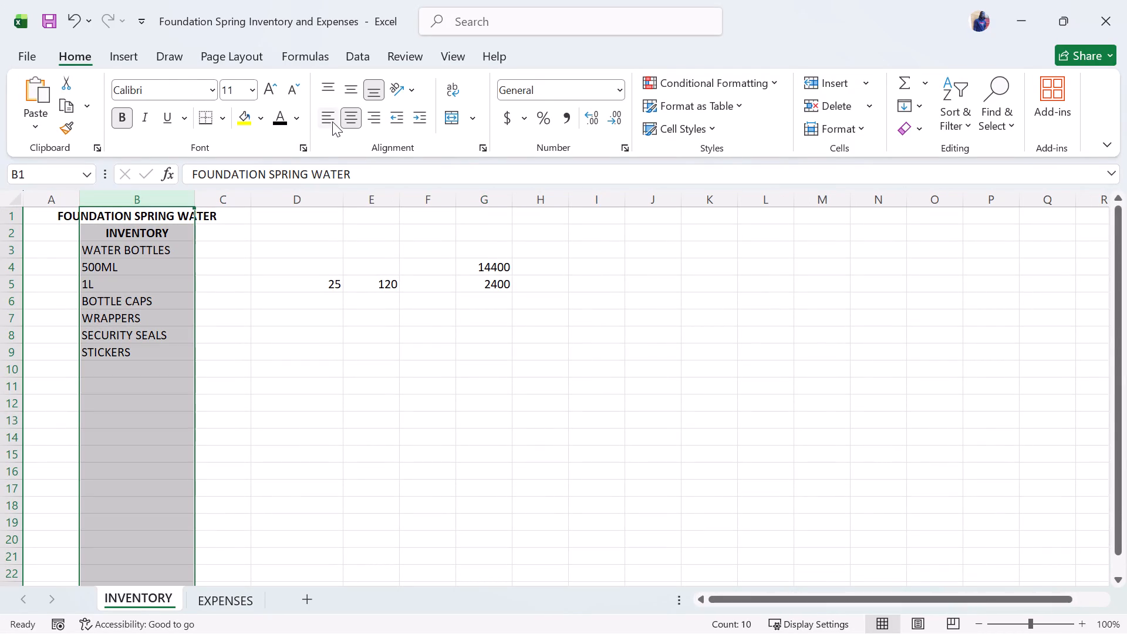
pyautogui.click(170, 278)
pyautogui.click(158, 196)
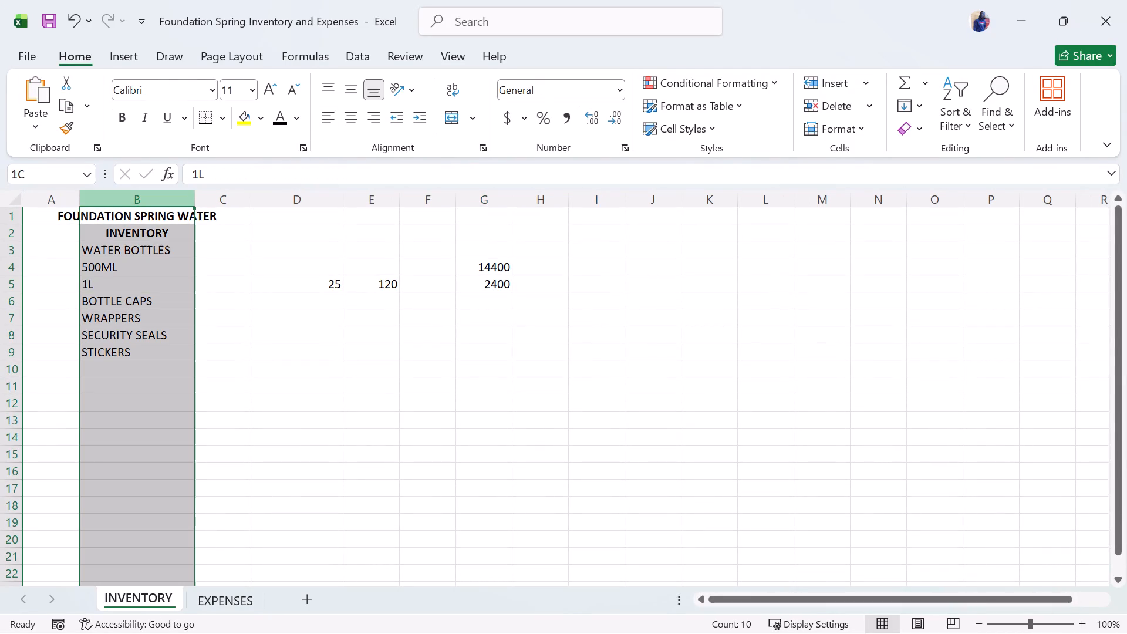
pyautogui.click(323, 109)
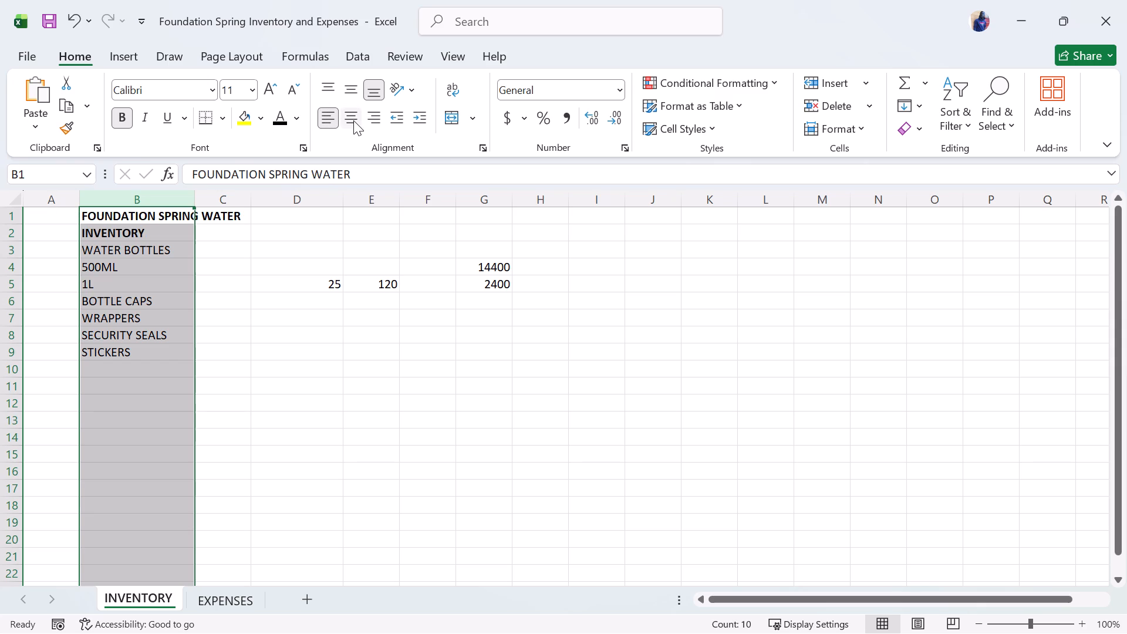
pyautogui.click(355, 120)
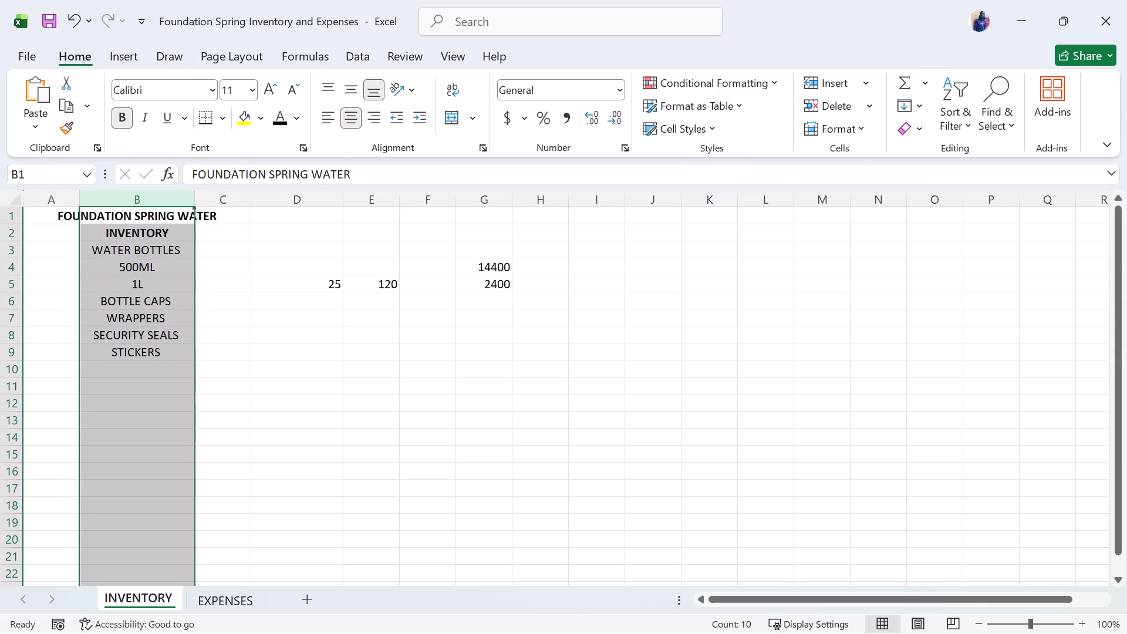
# Review the INVENTORY sheet's bottle quantities and item names, and check them against the entries on the EXPENSES sheet.
pyautogui.click(228, 239)
pyautogui.click(277, 241)
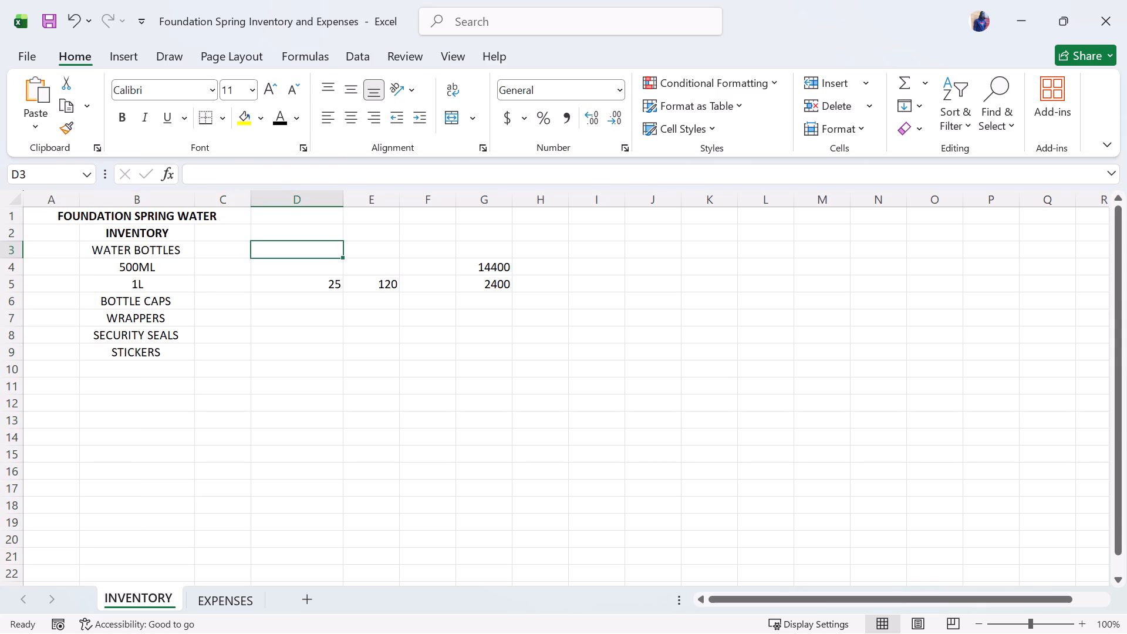
pyautogui.click(199, 255)
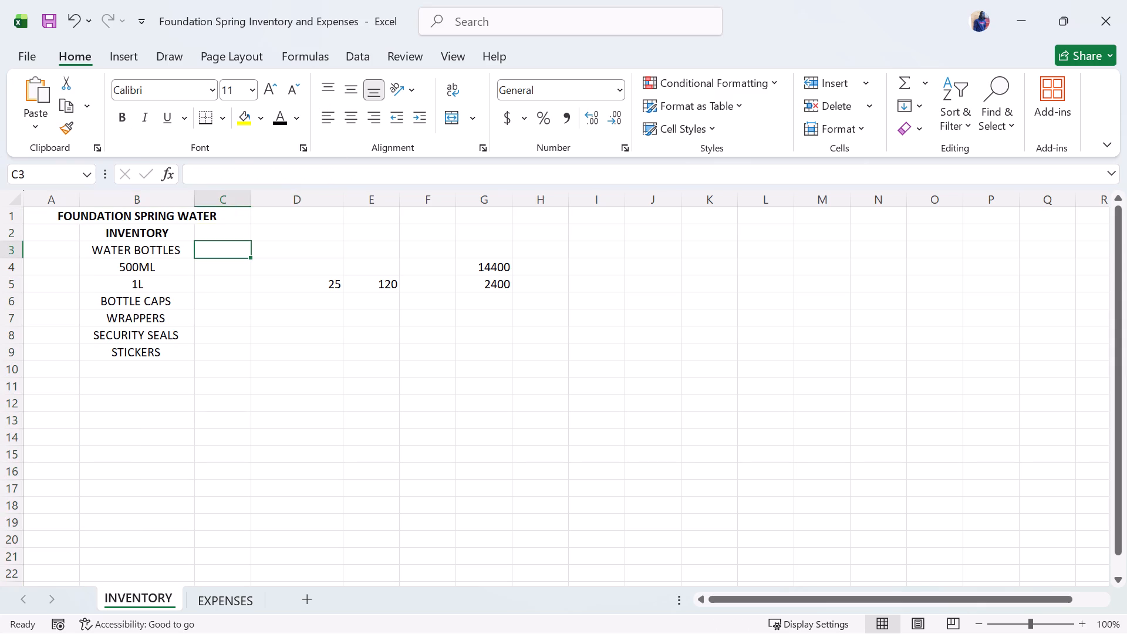
pyautogui.click(391, 257)
pyautogui.click(305, 270)
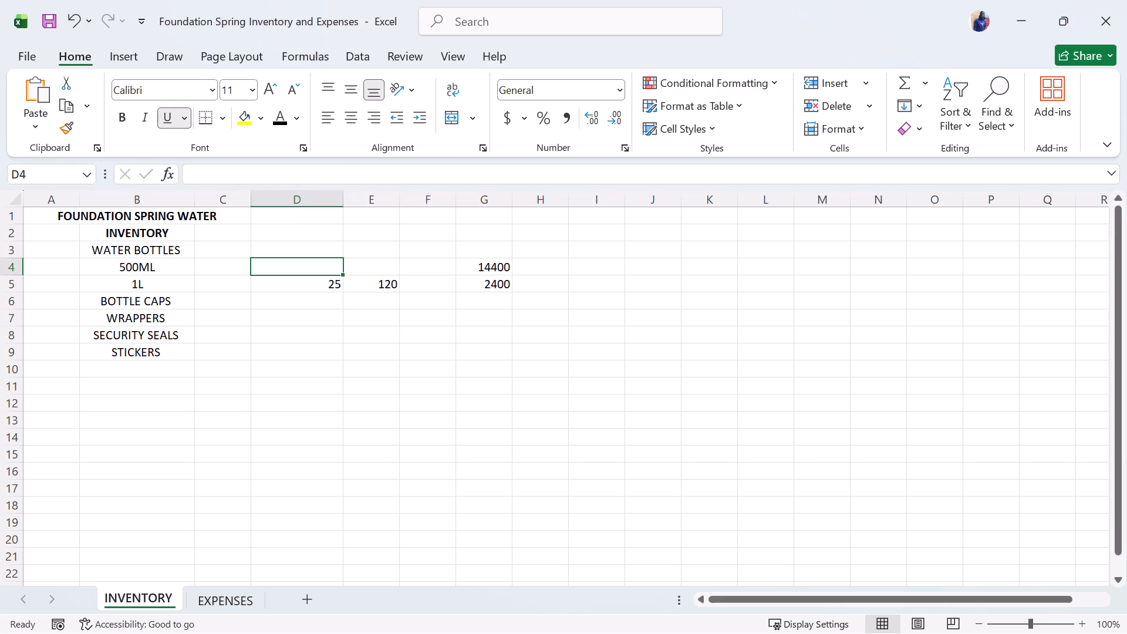
pyautogui.click(451, 271)
pyautogui.click(498, 258)
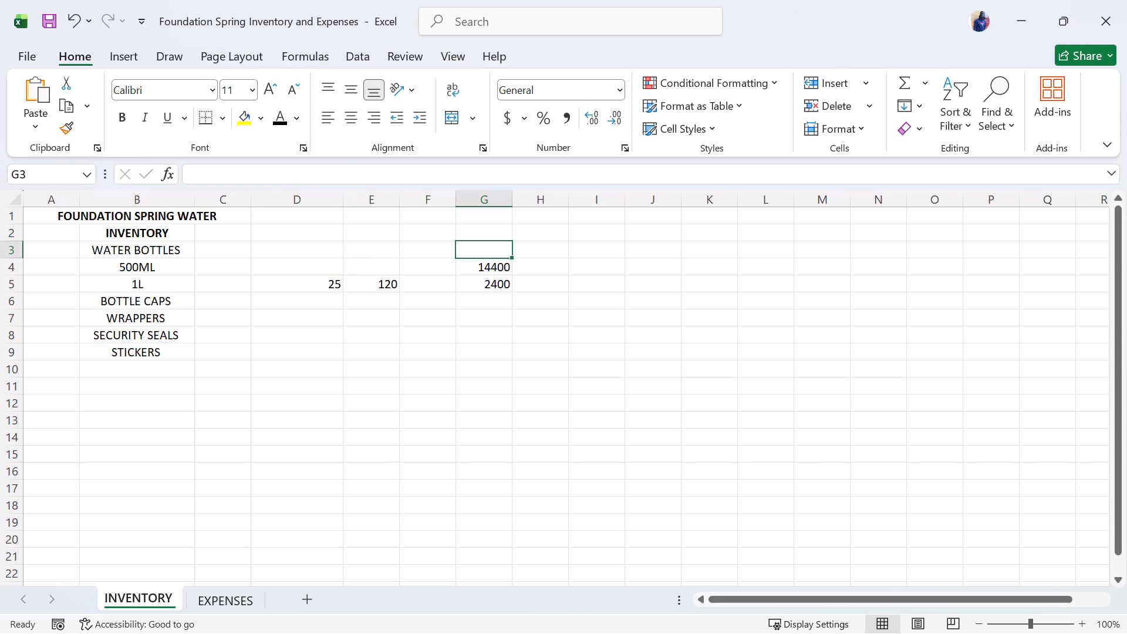
pyautogui.click(251, 282)
pyautogui.click(282, 287)
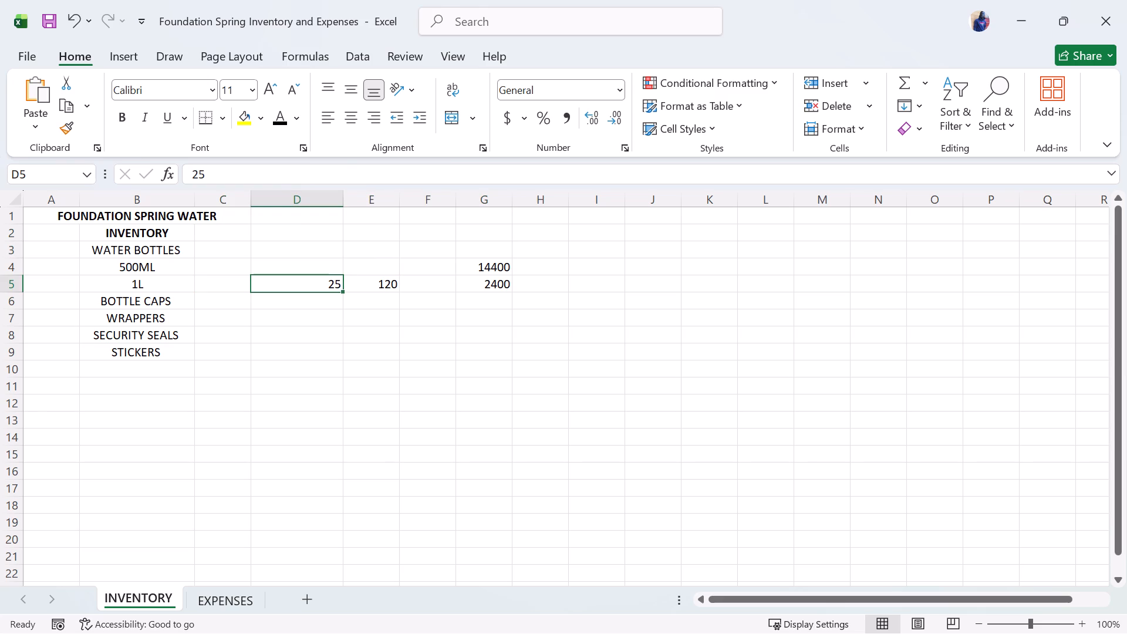
pyautogui.click(236, 303)
pyautogui.click(191, 306)
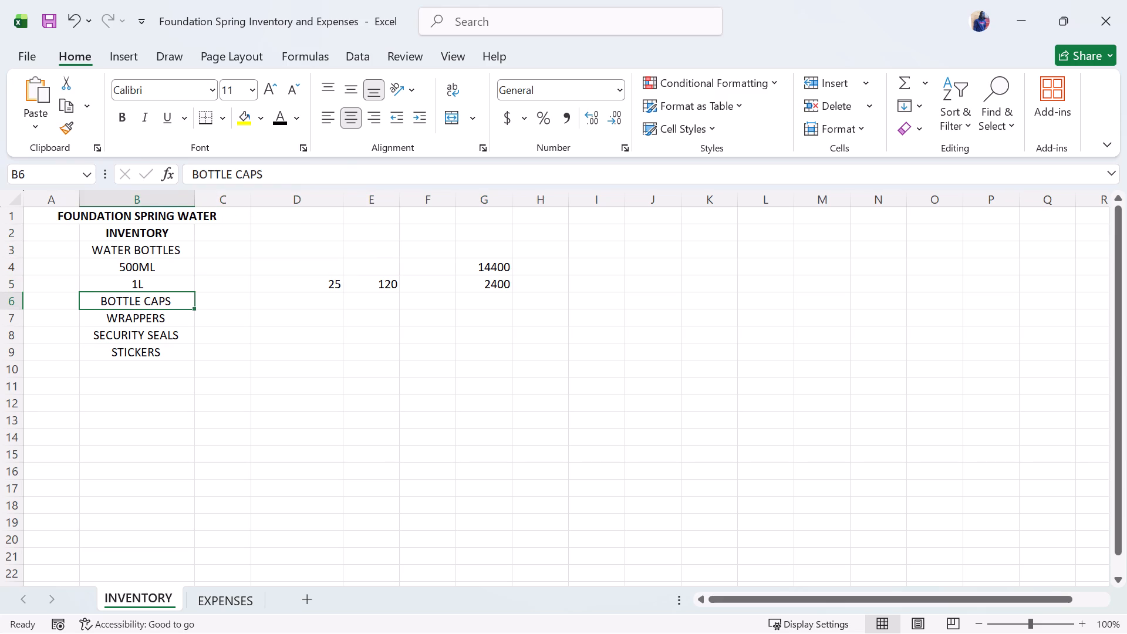
pyautogui.click(171, 328)
pyautogui.click(167, 311)
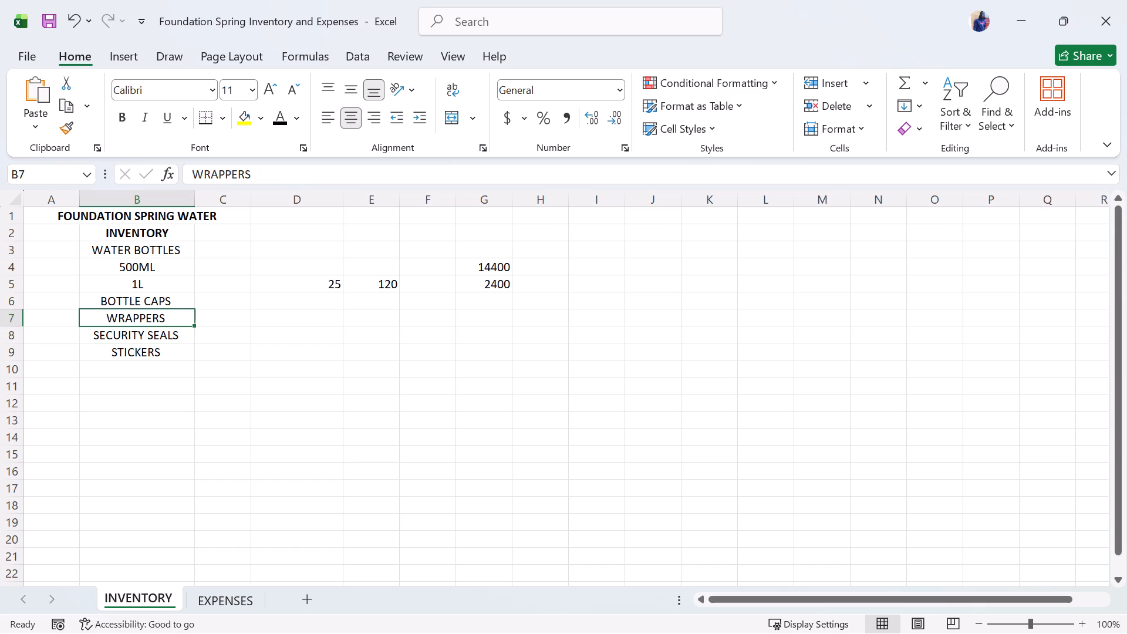
pyautogui.click(171, 359)
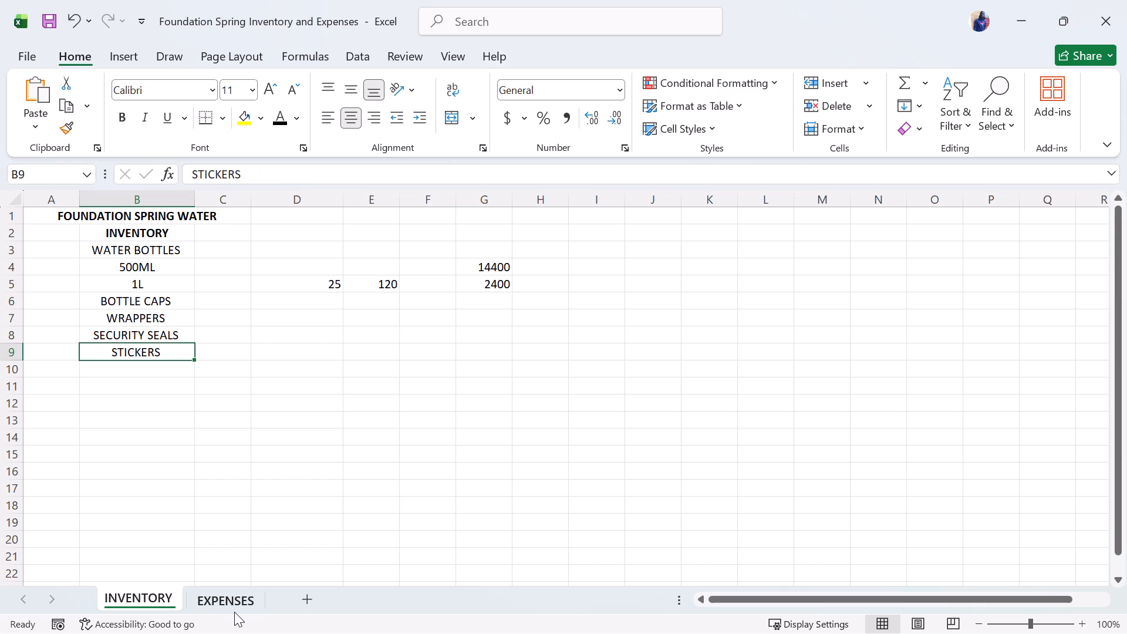
pyautogui.click(234, 612)
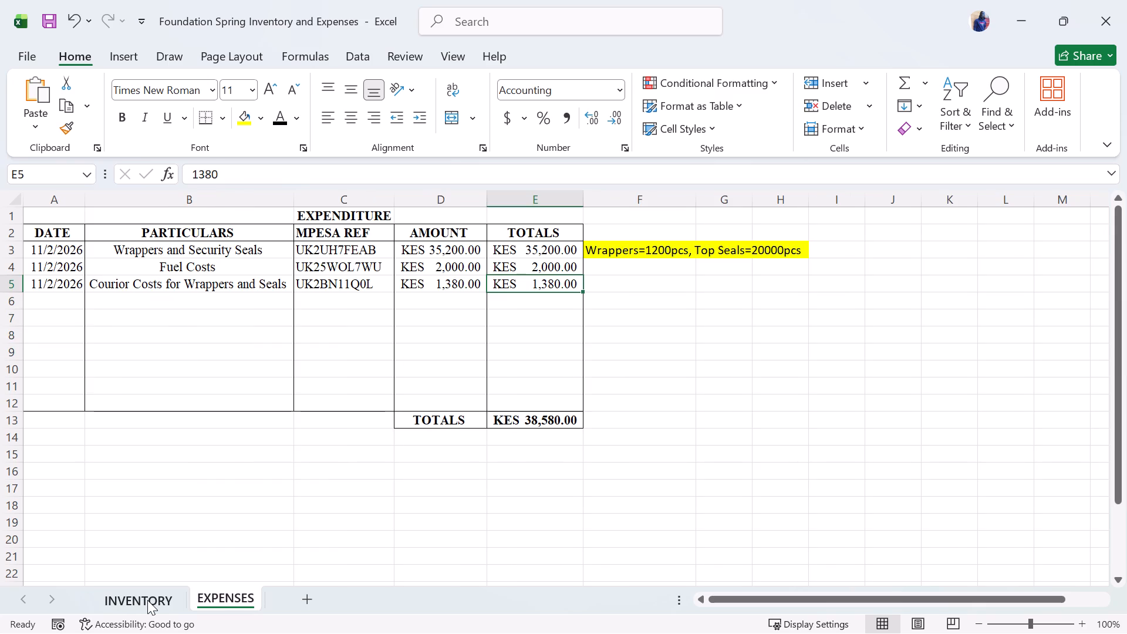
pyautogui.click(147, 600)
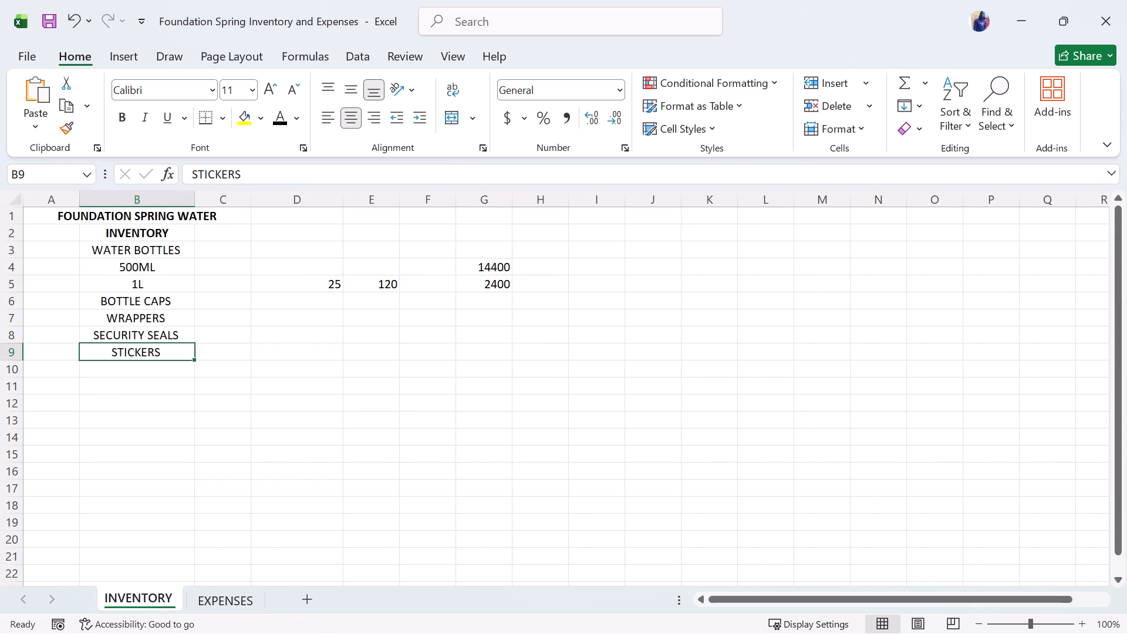